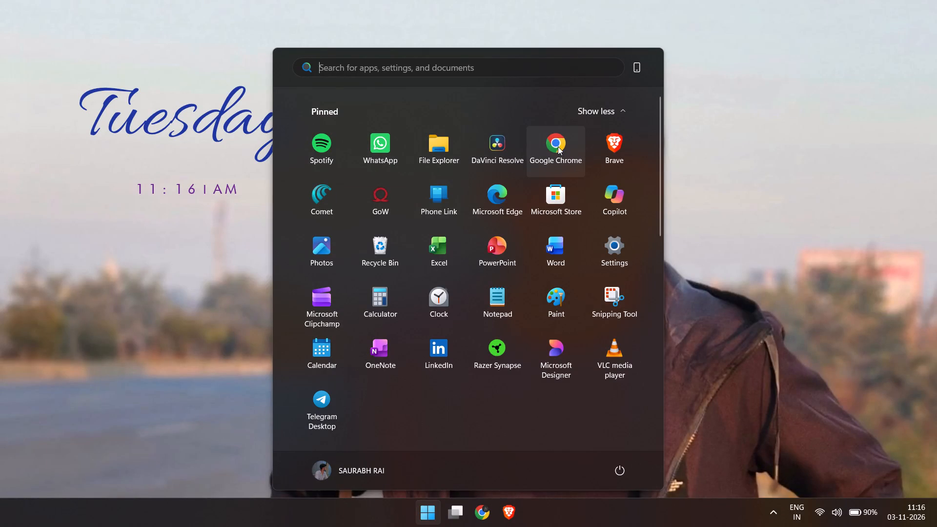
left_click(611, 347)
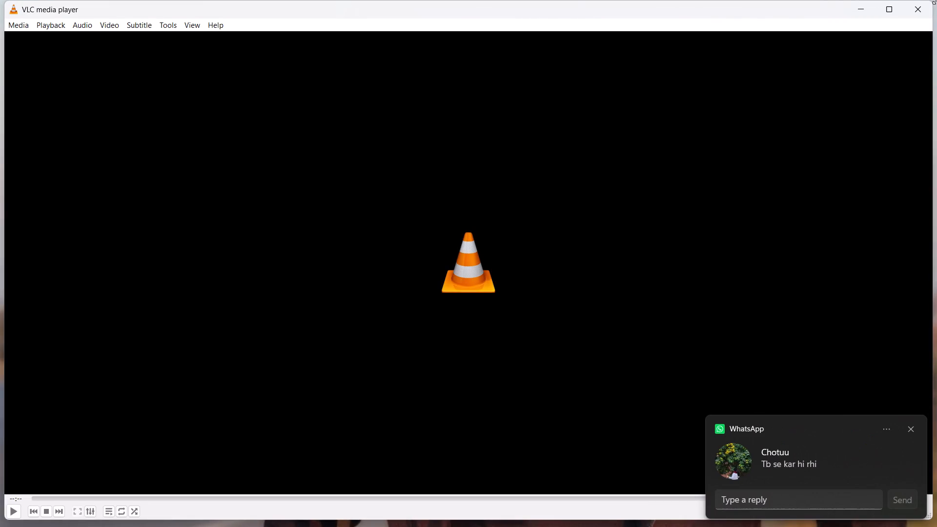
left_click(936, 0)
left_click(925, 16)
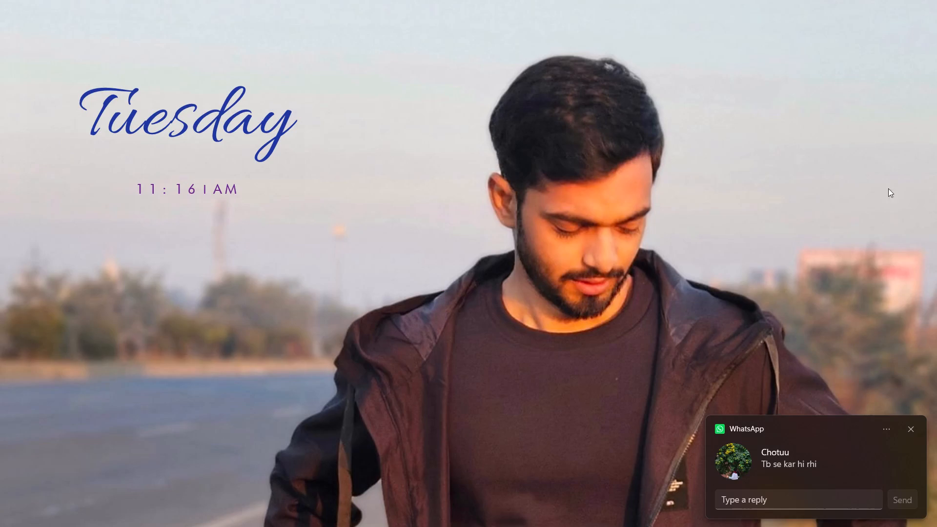
Open the WhatsApp conversation from the incoming message notification on the desktop.
left_click(834, 446)
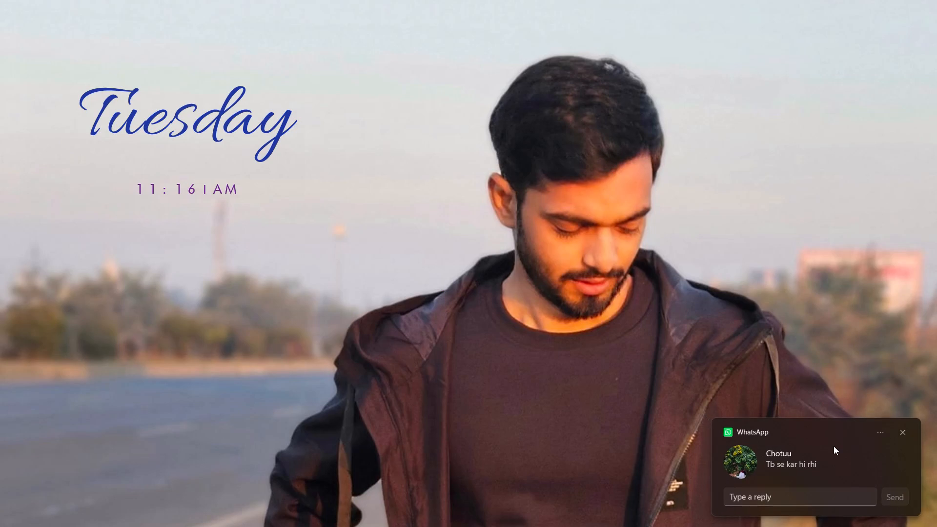
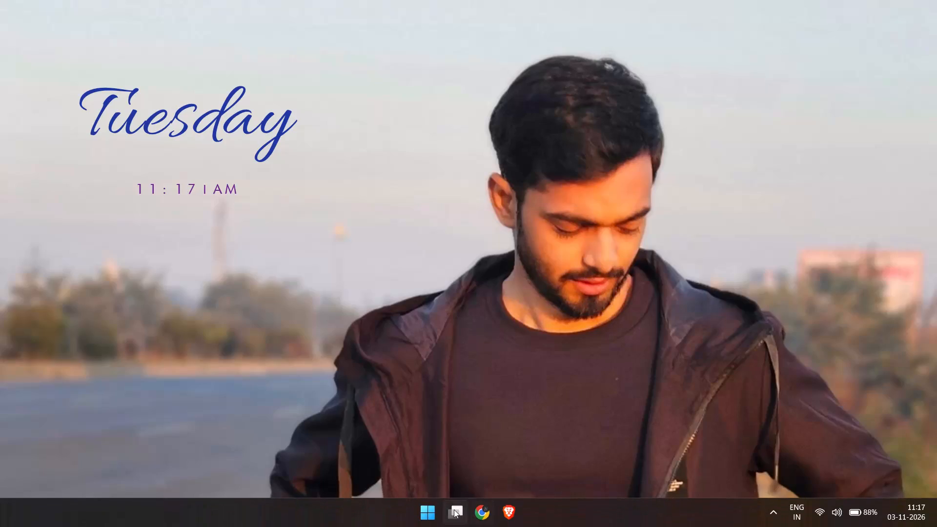
Launch Wondershare Filmora 16 from the recently added apps.
left_click(430, 513)
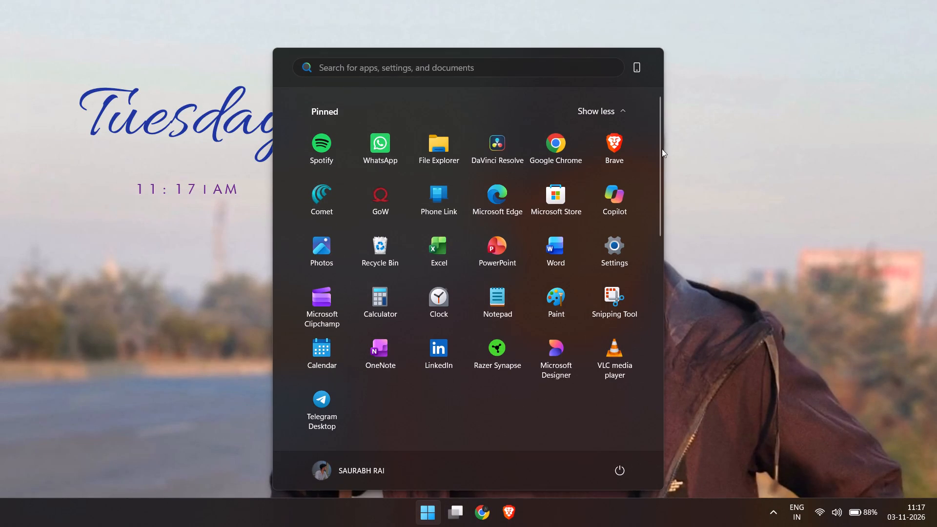
scroll(398, 285, "down", 1)
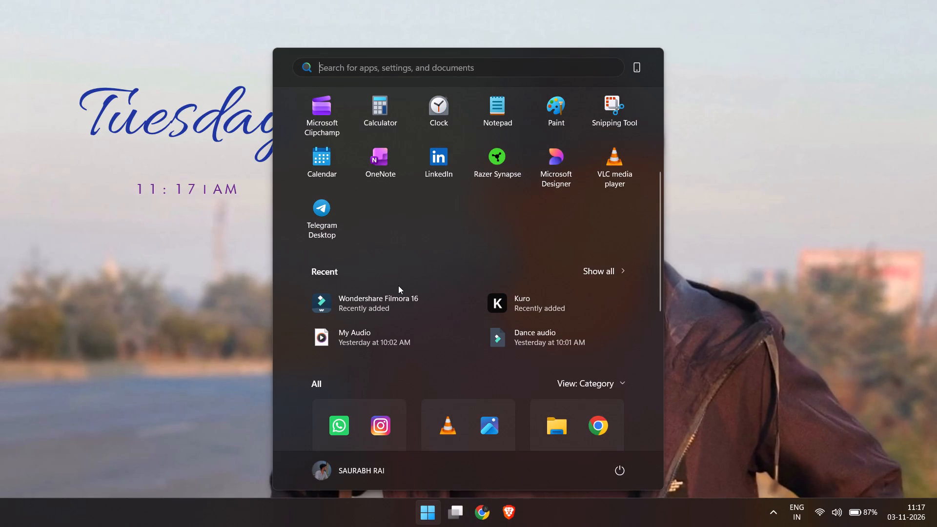
scroll(398, 285, "down", 1)
left_click(395, 307)
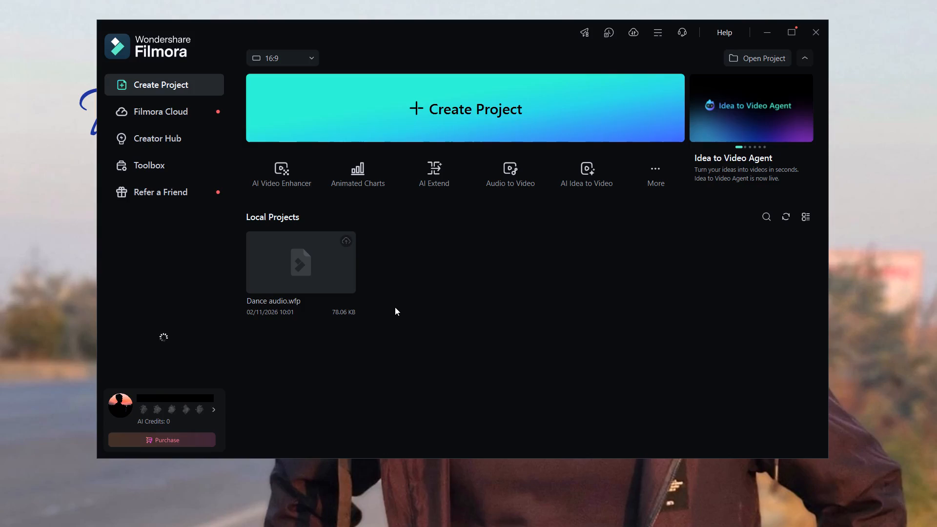
Open the local project "Dance audio" and dismiss the What's New window.
left_click(297, 262)
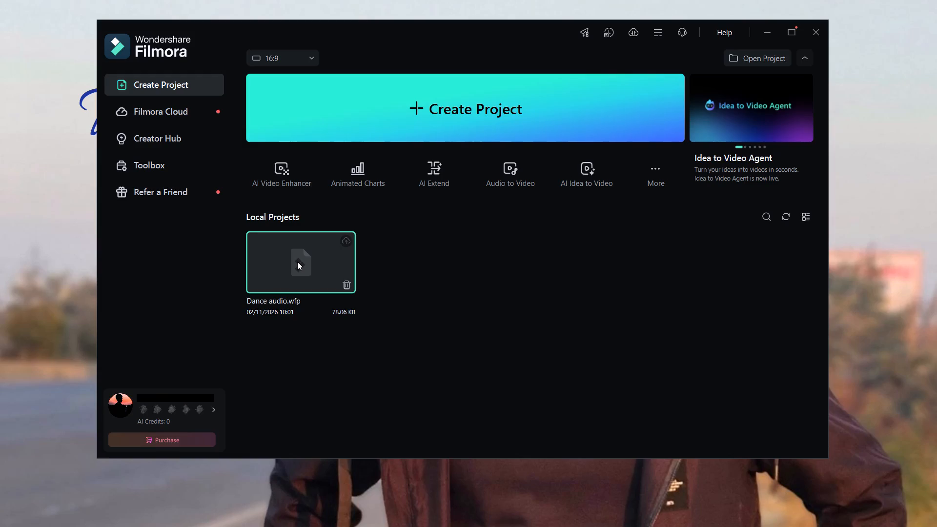
double_click(297, 262)
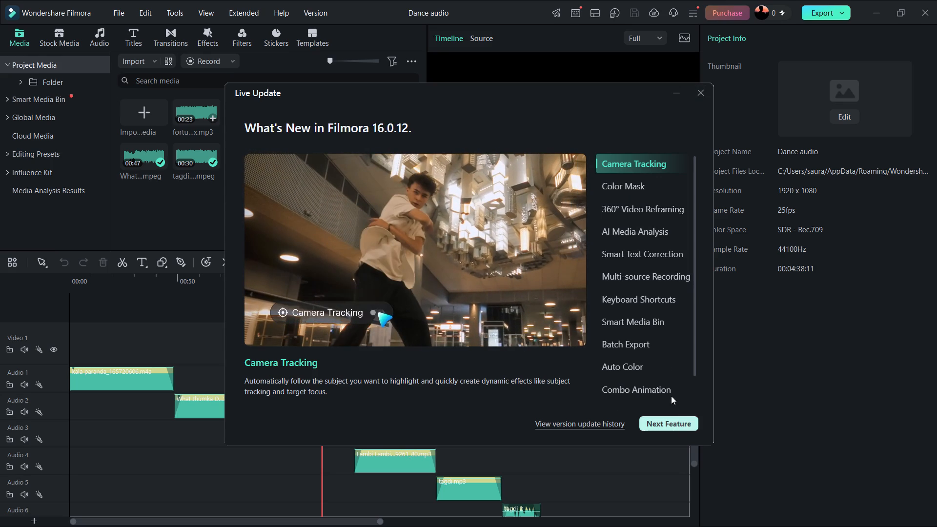
left_click(704, 98)
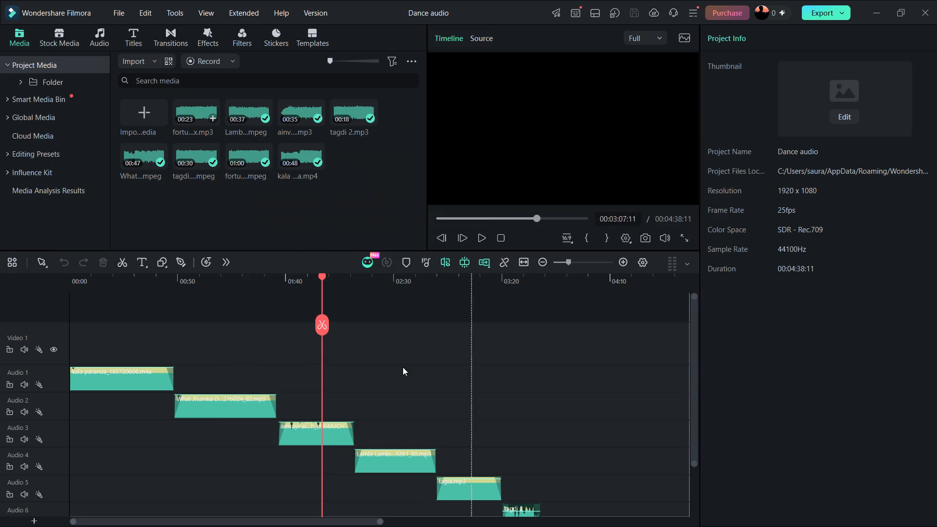
Return the playhead to the start of the timeline and play back the audio sequence.
left_click_drag(324, 275, 293, 273)
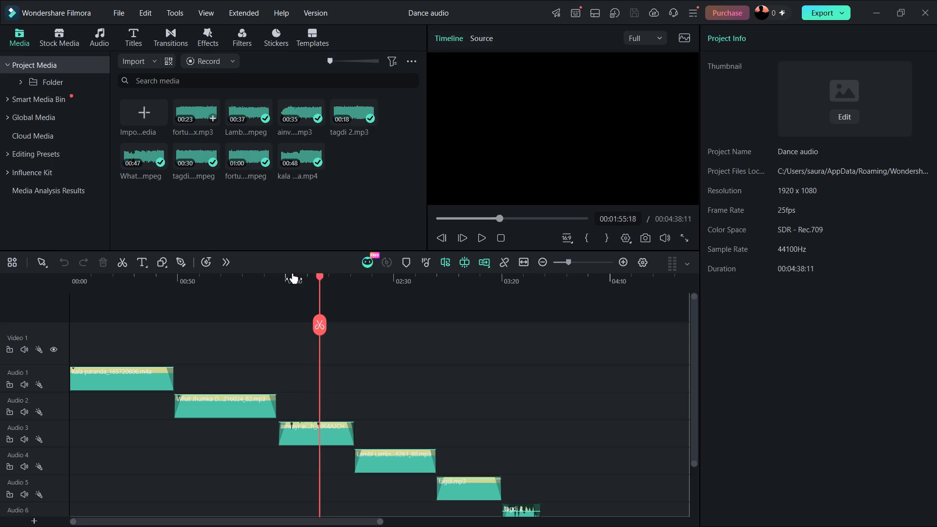
left_click_drag(293, 273, 35, 271)
left_click(517, 114)
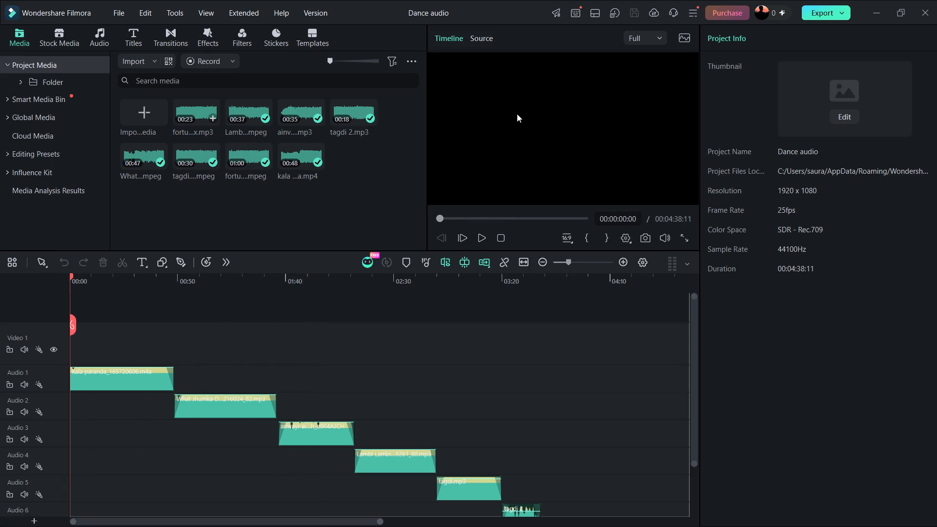
key("space")
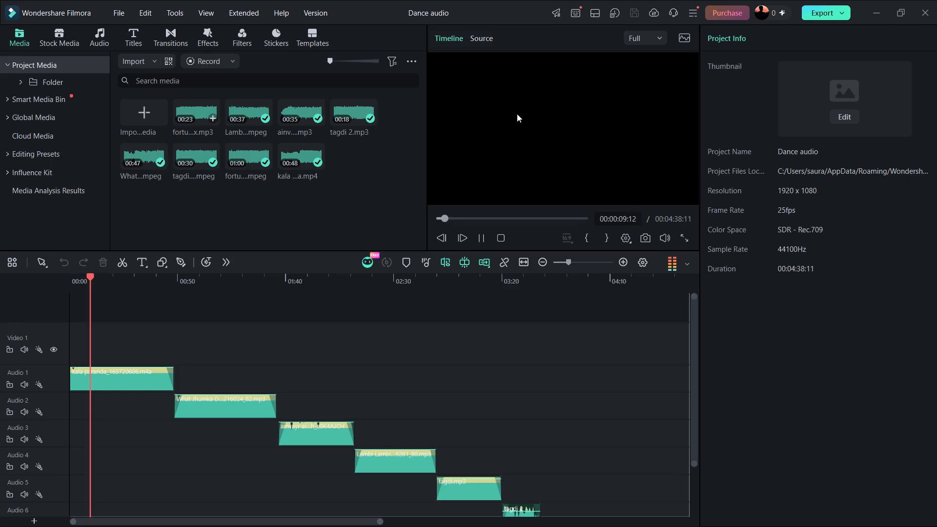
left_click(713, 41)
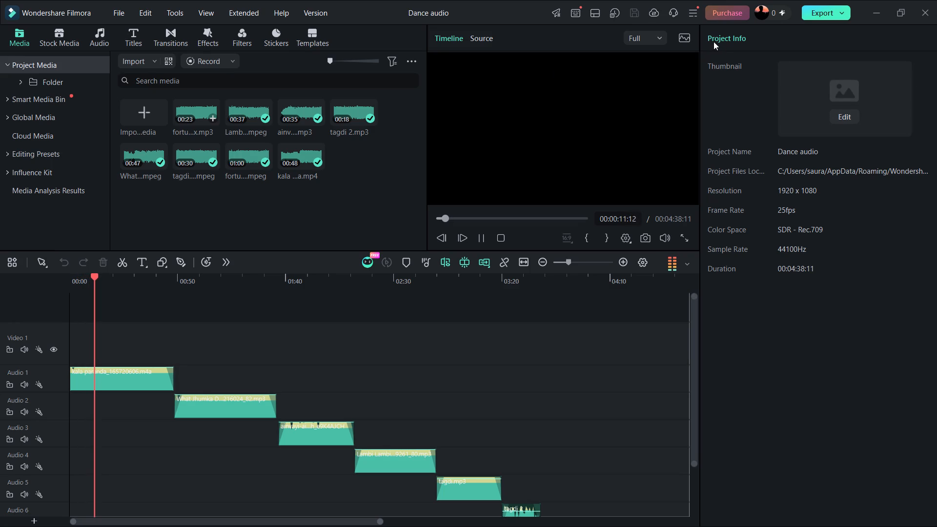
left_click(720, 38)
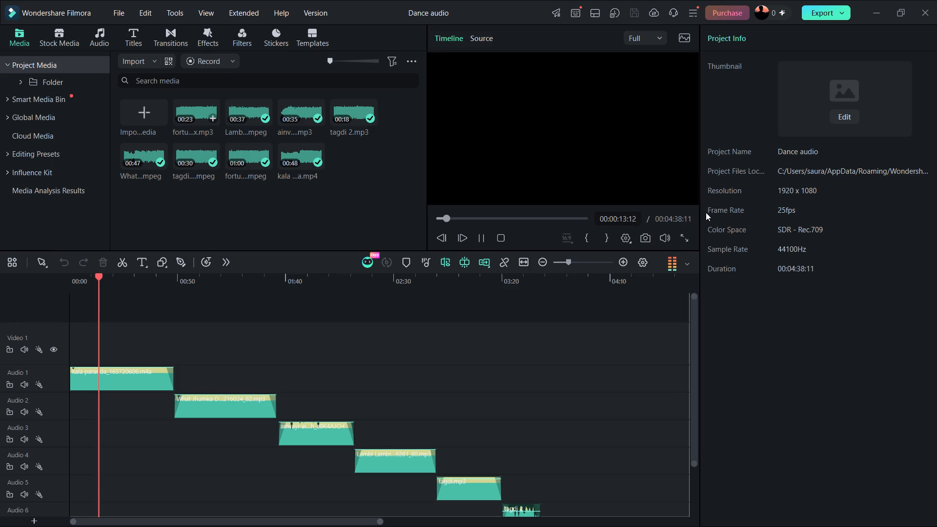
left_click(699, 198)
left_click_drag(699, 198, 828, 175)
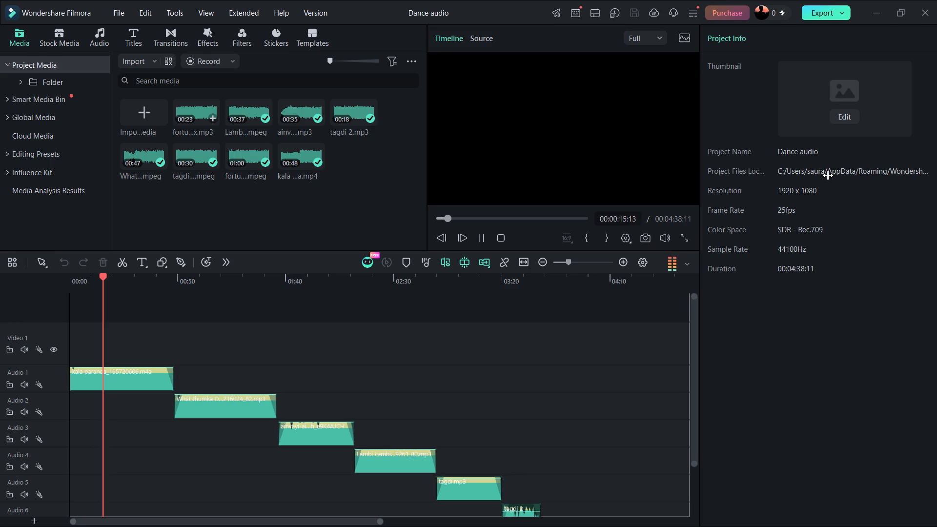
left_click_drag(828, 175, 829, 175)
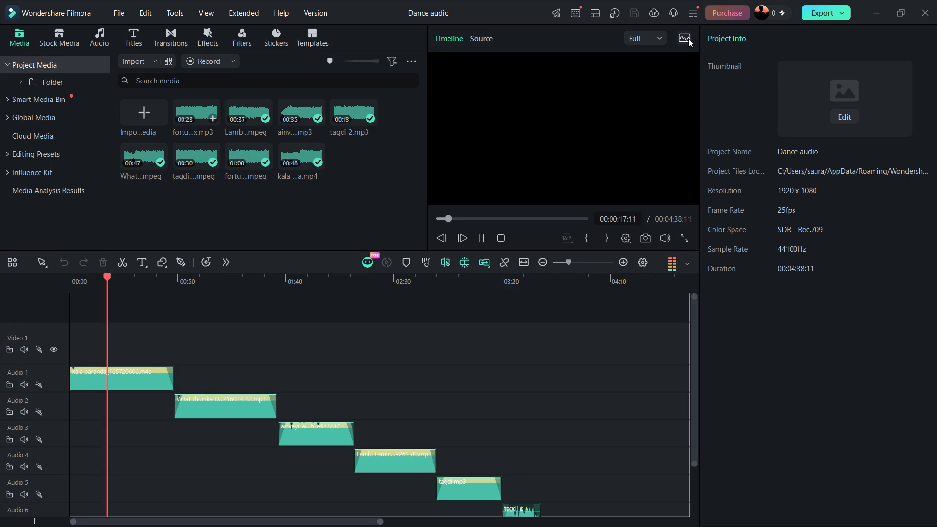
Show the Video Scopes under the preview during playback, and hide them again.
left_click(686, 37)
left_click(686, 37)
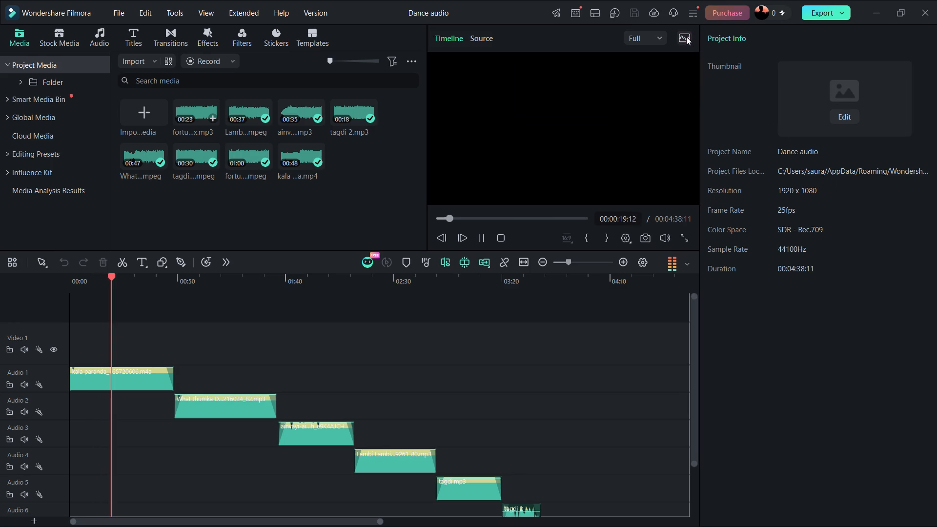
left_click(686, 37)
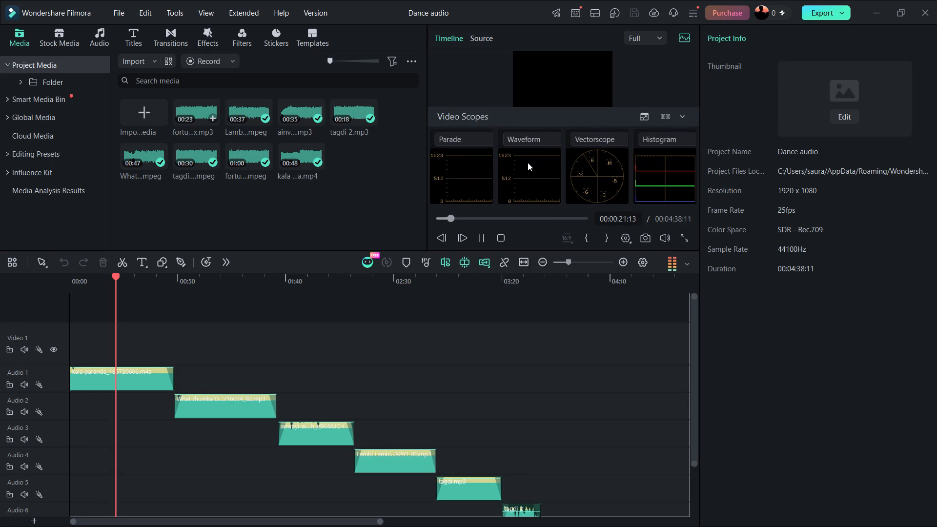
scroll(528, 162, "left", 1)
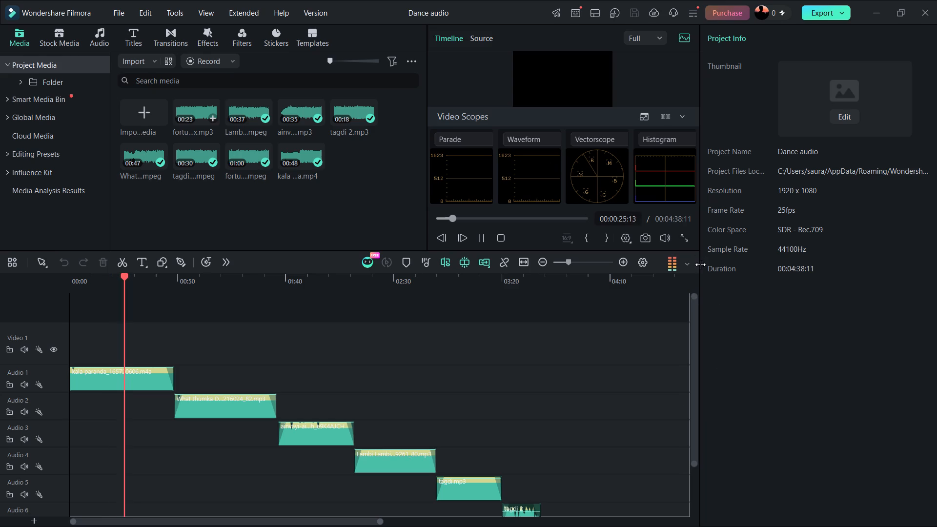
left_click_drag(700, 264, 775, 263)
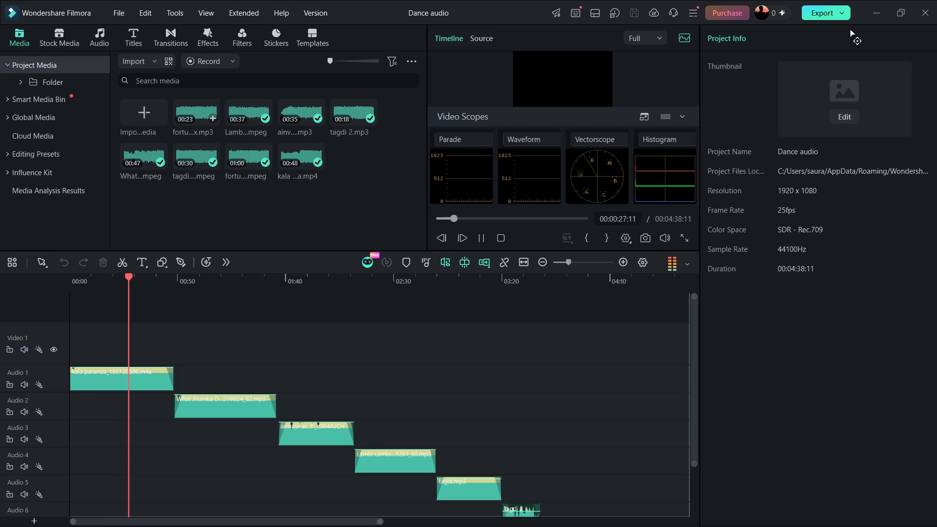
left_click(718, 36)
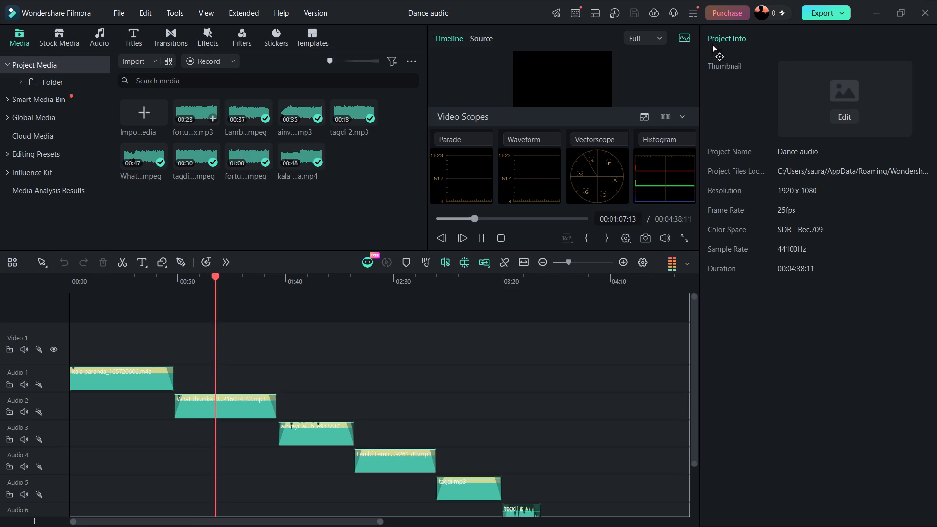
left_click(688, 36)
left_click(688, 36)
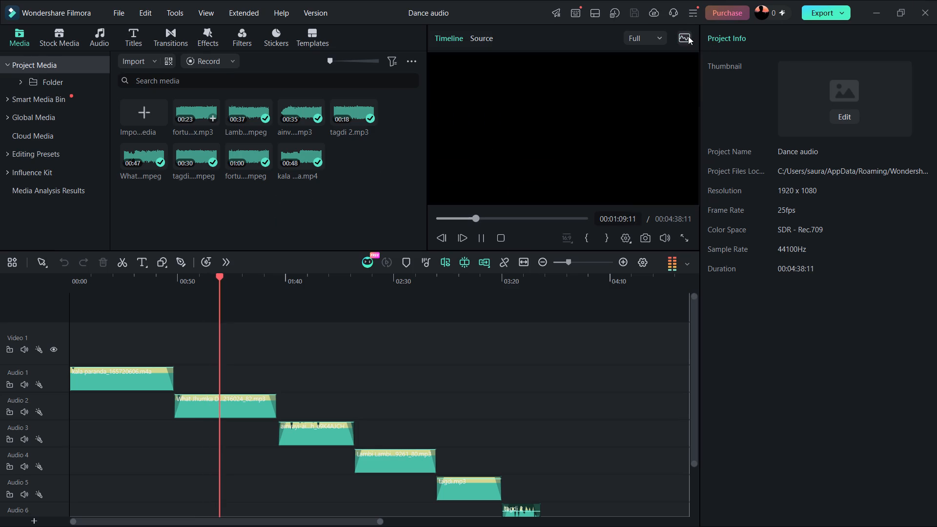
left_click(688, 36)
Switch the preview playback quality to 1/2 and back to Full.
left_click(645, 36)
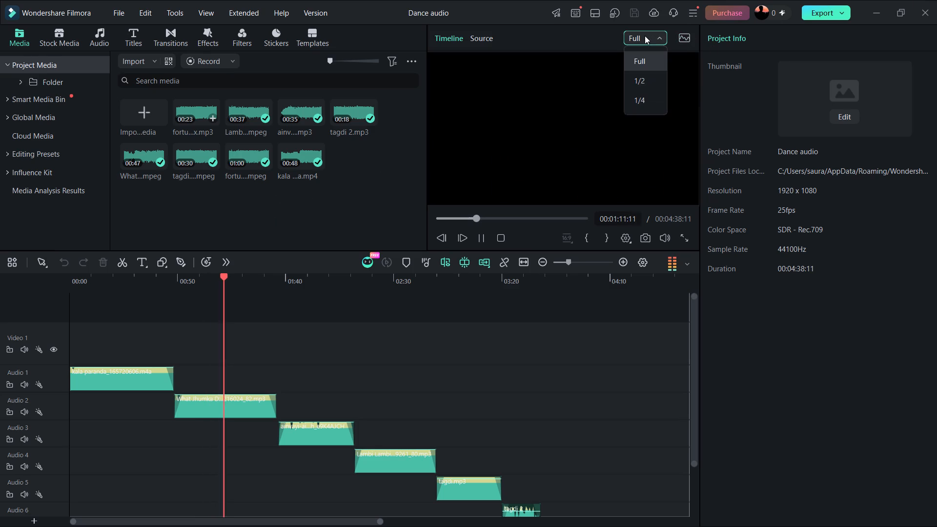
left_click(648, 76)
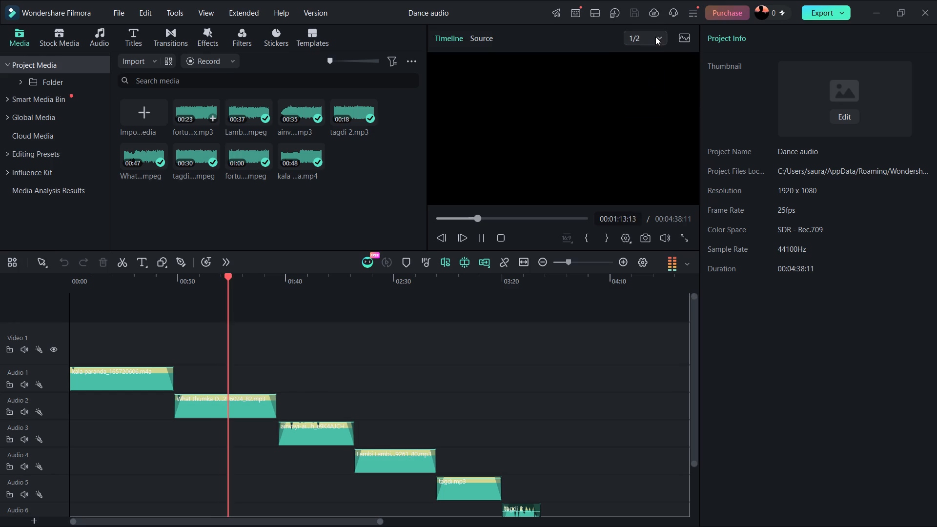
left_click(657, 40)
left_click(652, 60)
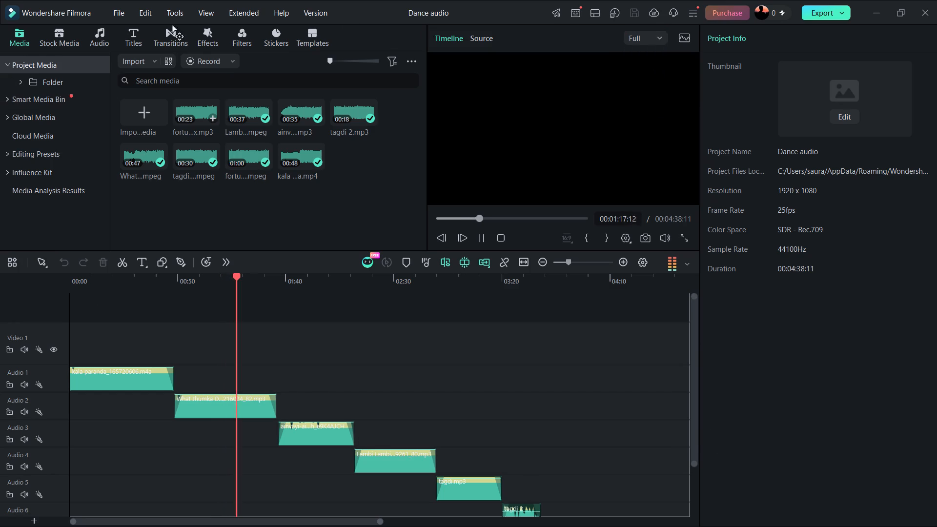
Open the project's thumbnail editor and close it without saving.
left_click(842, 120)
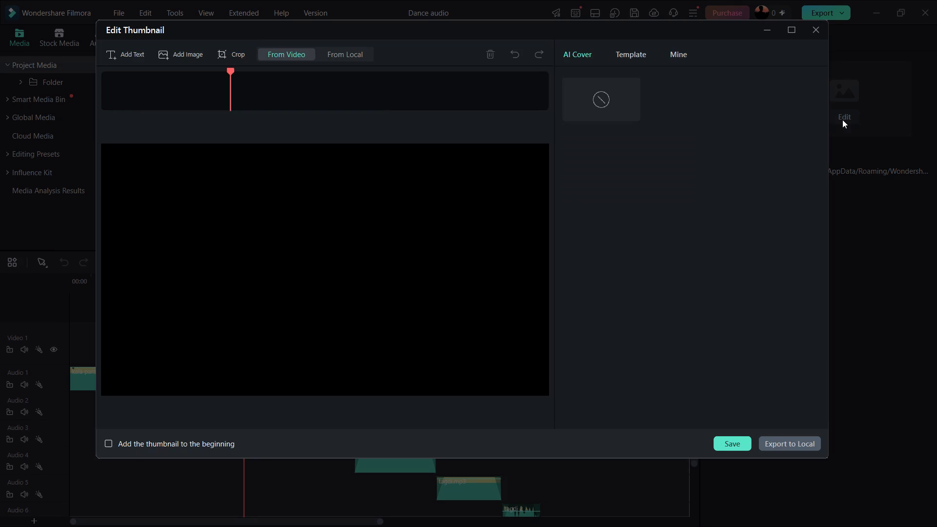
left_click(810, 30)
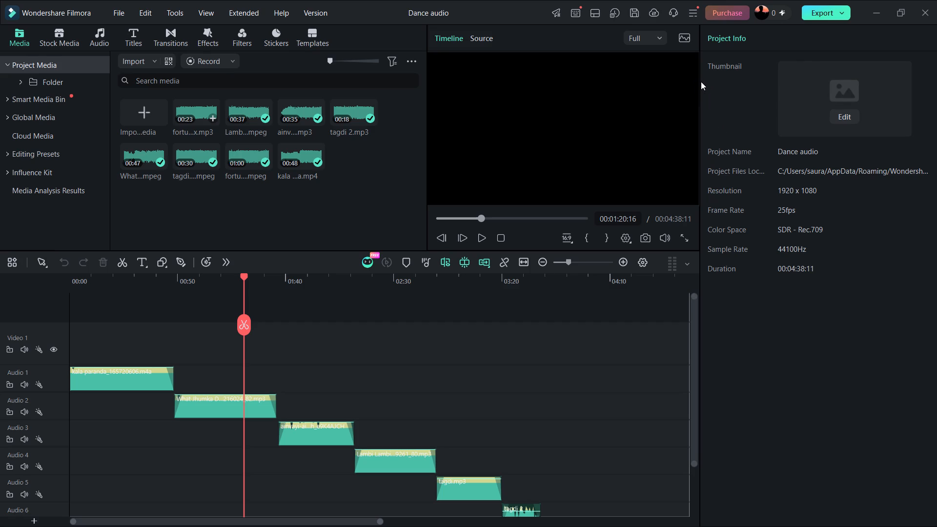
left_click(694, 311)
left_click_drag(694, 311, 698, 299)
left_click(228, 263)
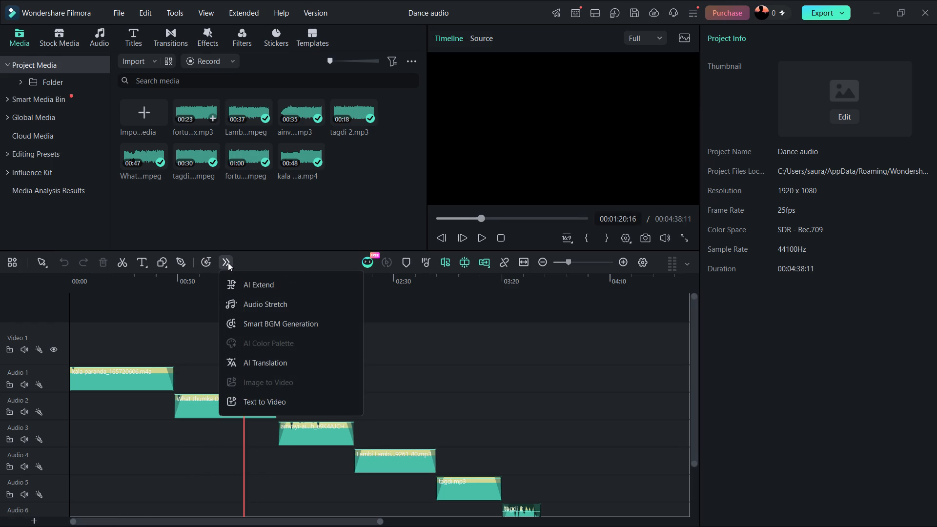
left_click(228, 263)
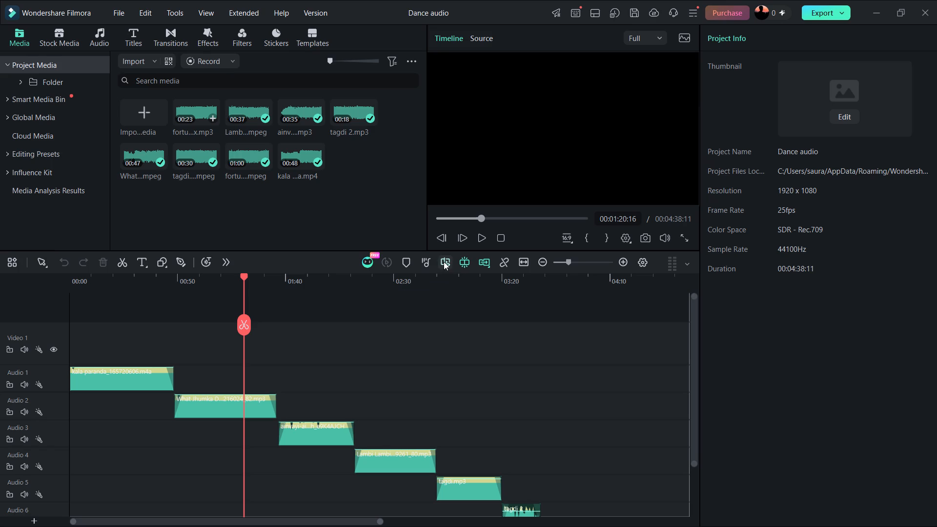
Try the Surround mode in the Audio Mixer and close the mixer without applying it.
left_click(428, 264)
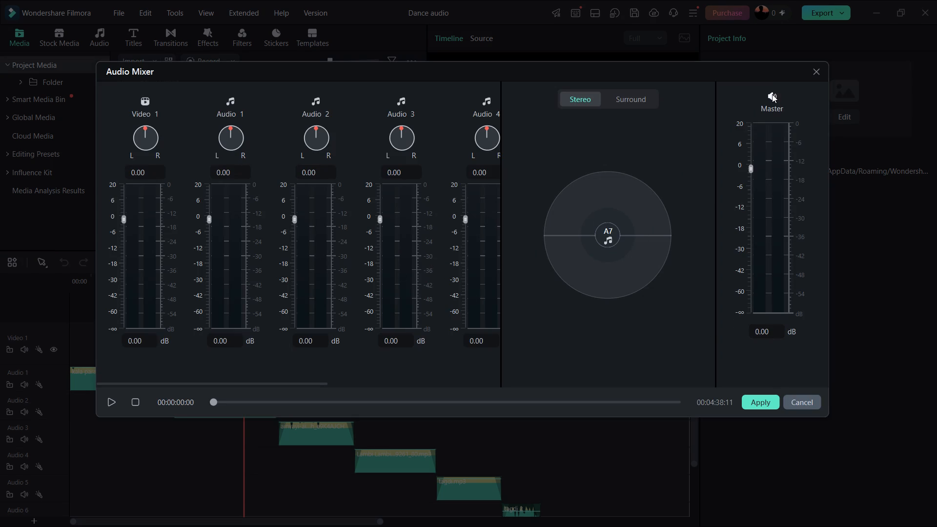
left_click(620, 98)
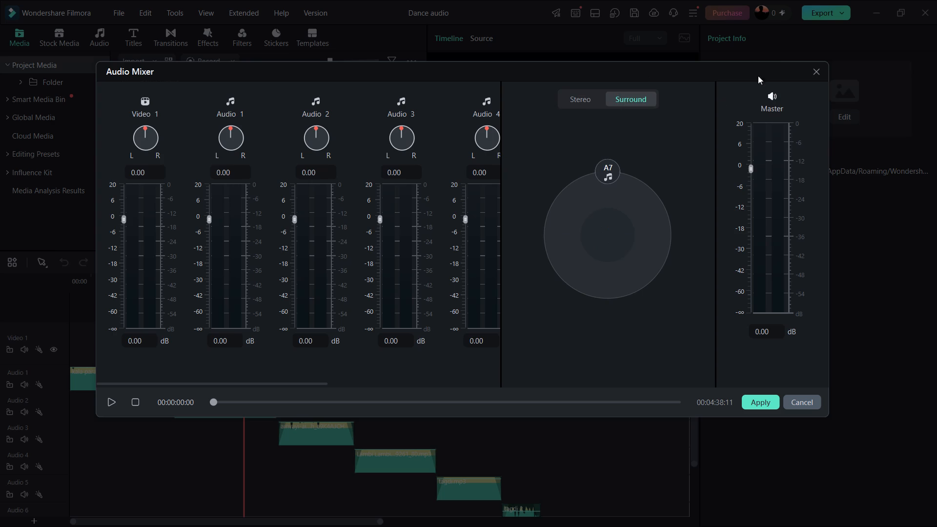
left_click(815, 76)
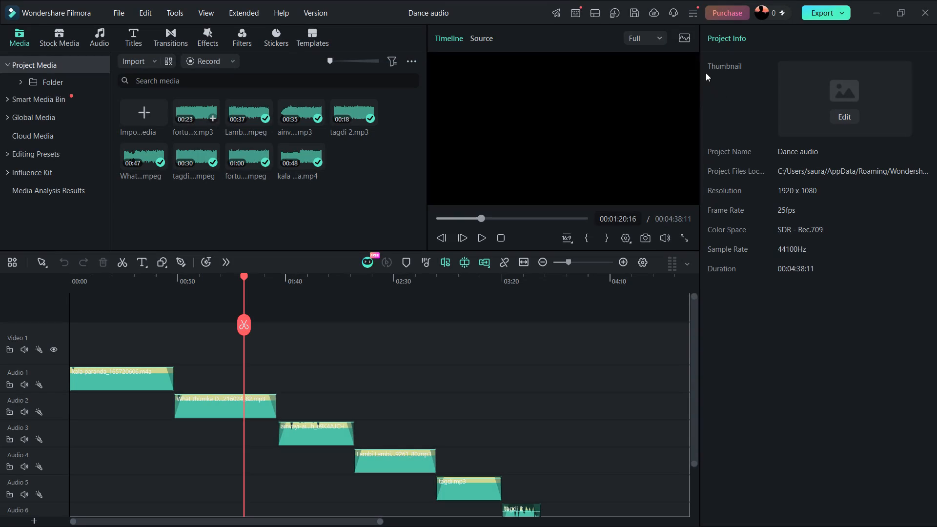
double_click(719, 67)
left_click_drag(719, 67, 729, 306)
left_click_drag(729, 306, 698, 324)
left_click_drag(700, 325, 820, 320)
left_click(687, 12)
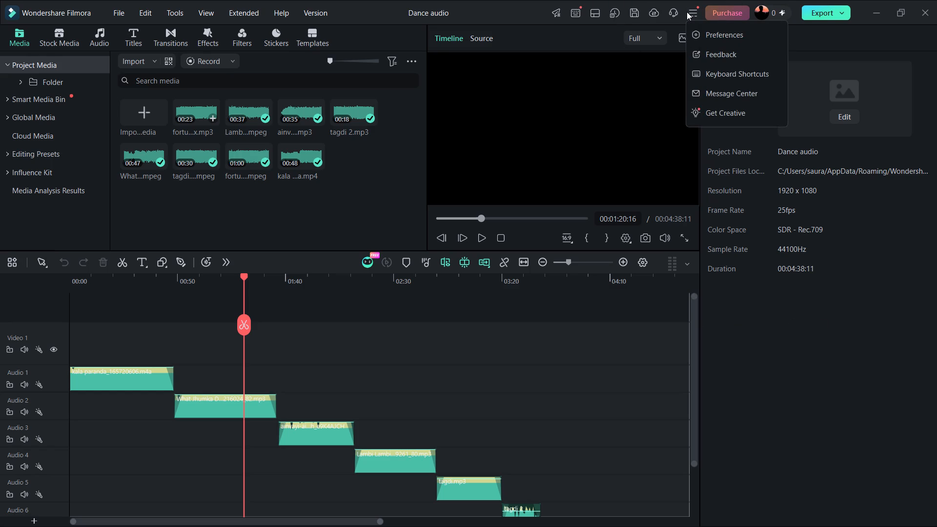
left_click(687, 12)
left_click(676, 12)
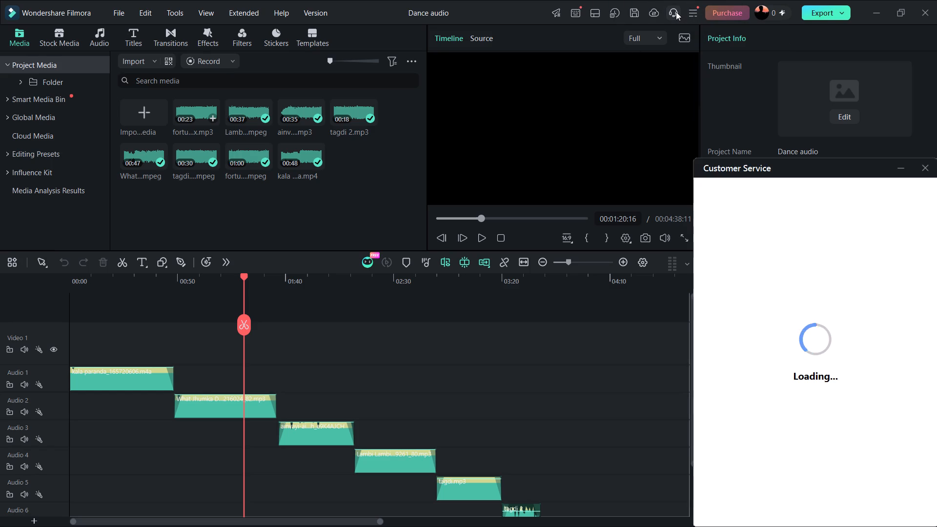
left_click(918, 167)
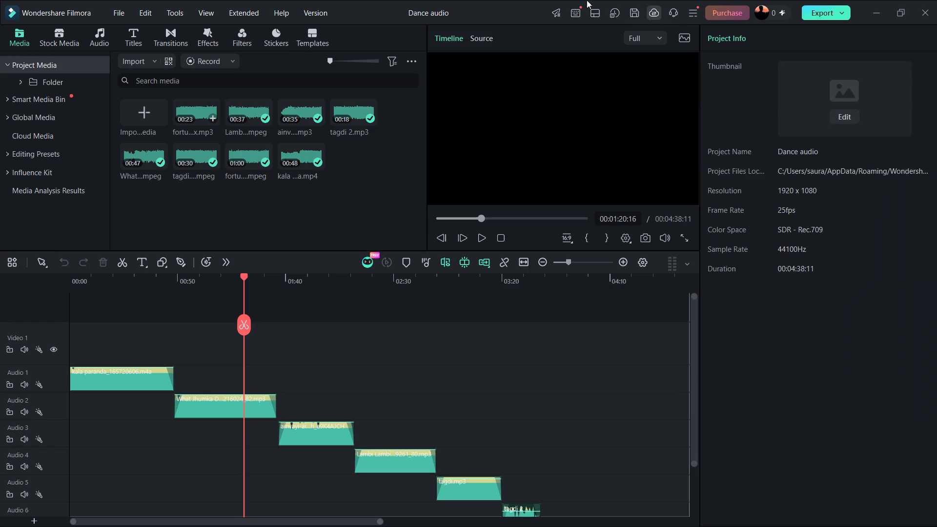
Open the Keyboard Shortcuts window to view the command list, and close it without changing anything.
left_click(575, 9)
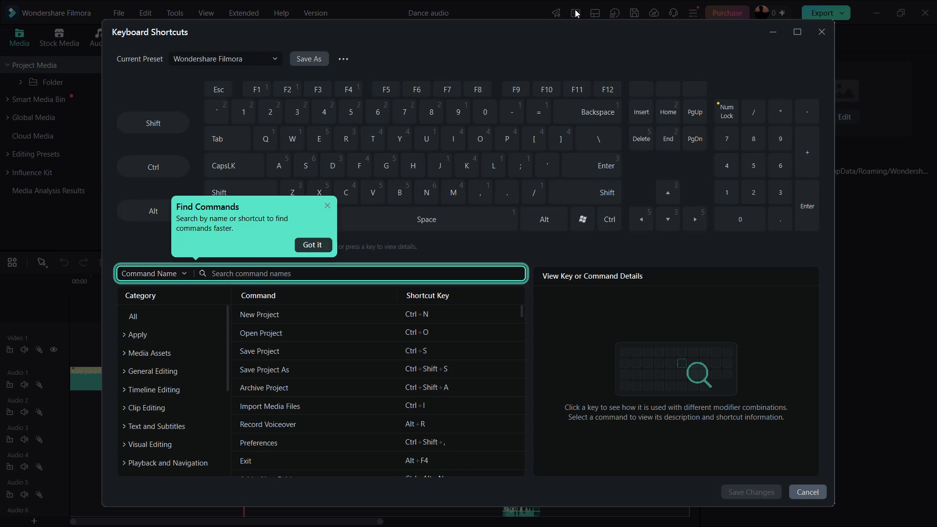
scroll(452, 312, "down", 2)
left_click(818, 33)
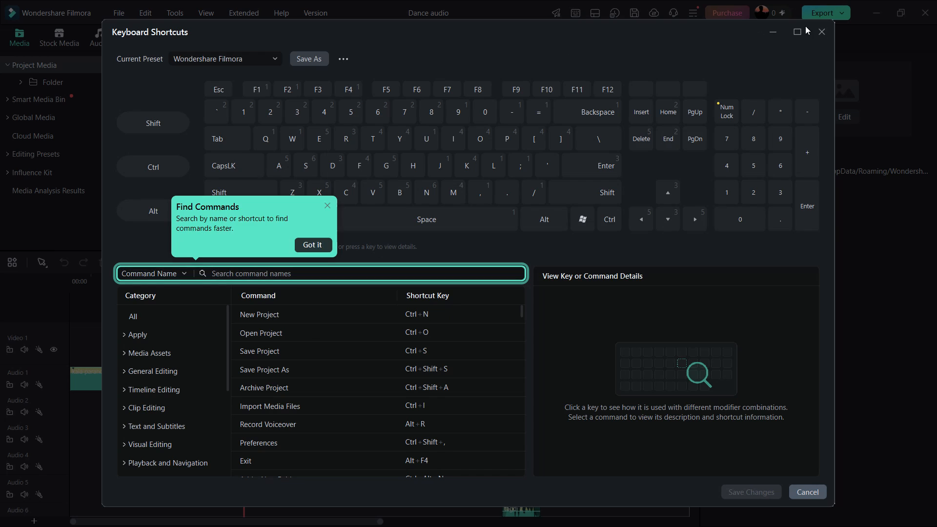
left_click_drag(818, 29, 786, 310)
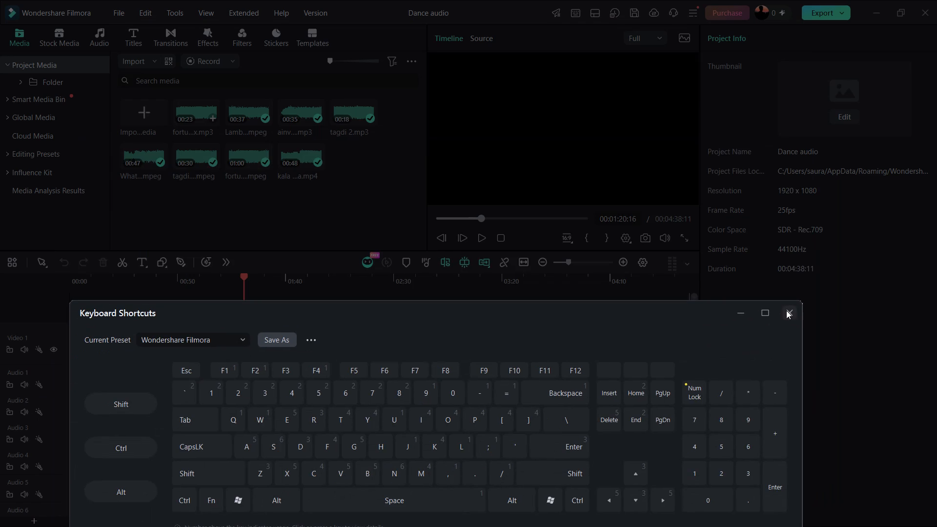
left_click(789, 313)
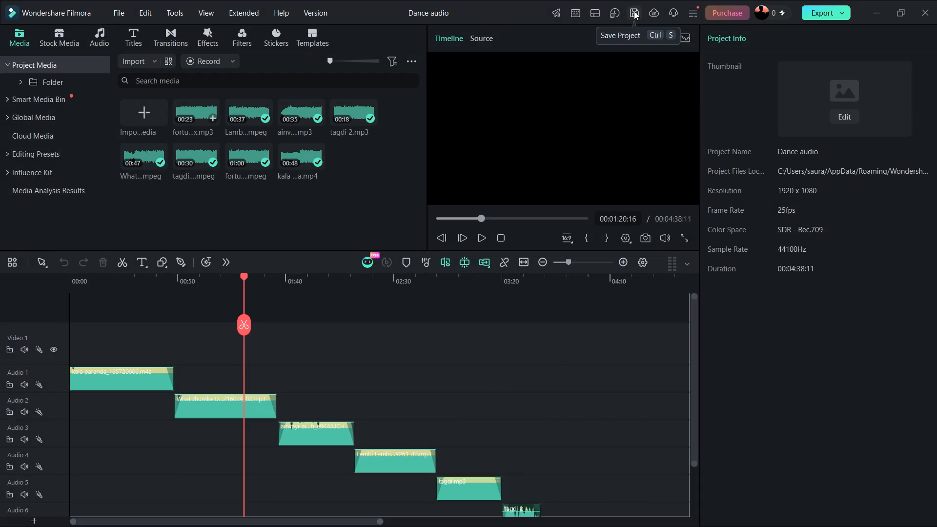
Save the Dance audio project.
left_click(634, 11)
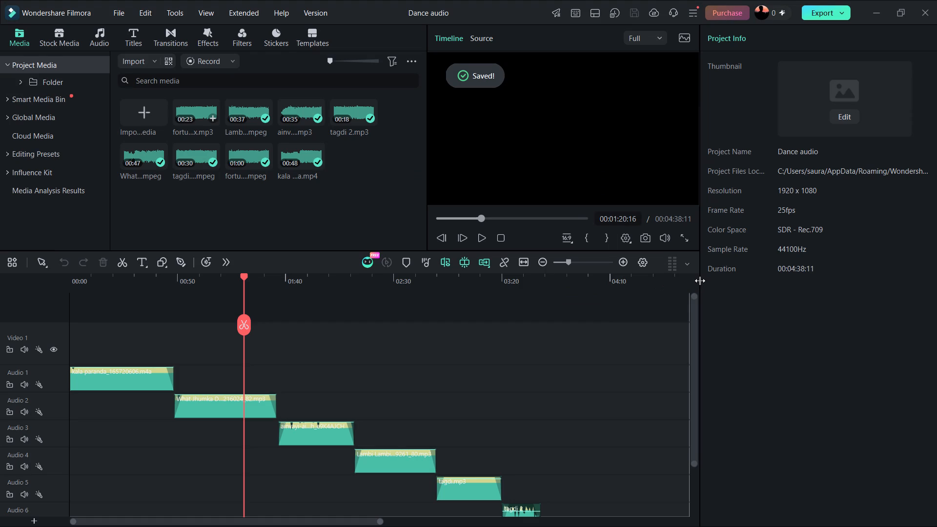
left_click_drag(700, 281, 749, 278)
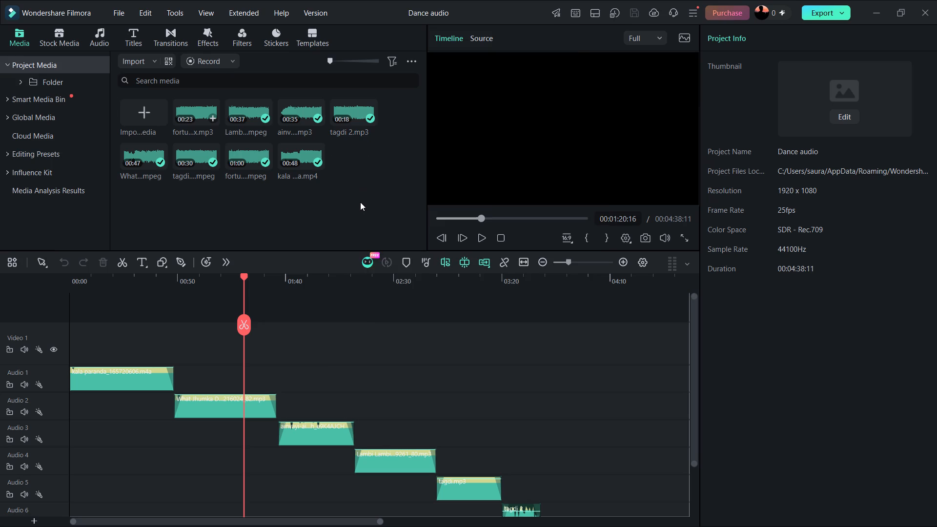
Switch to Windows Search and look up apps with the letter "w".
key("w")
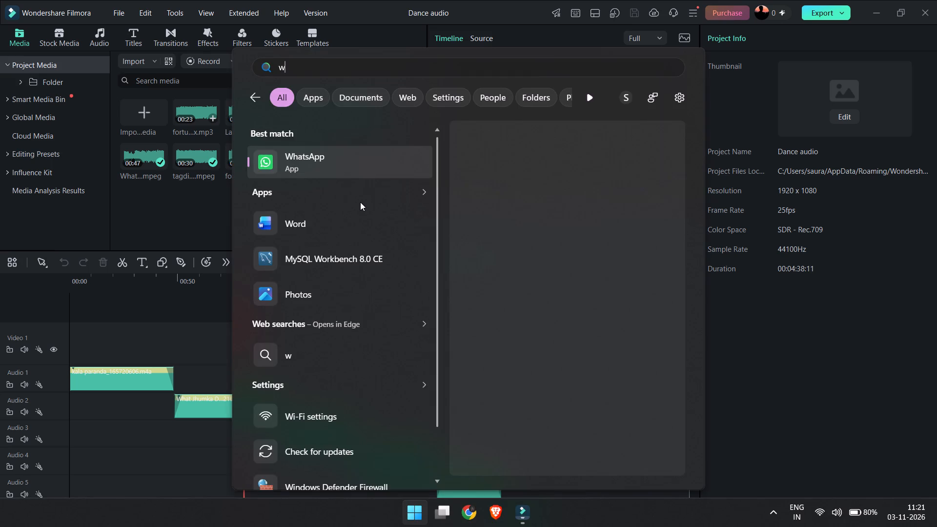
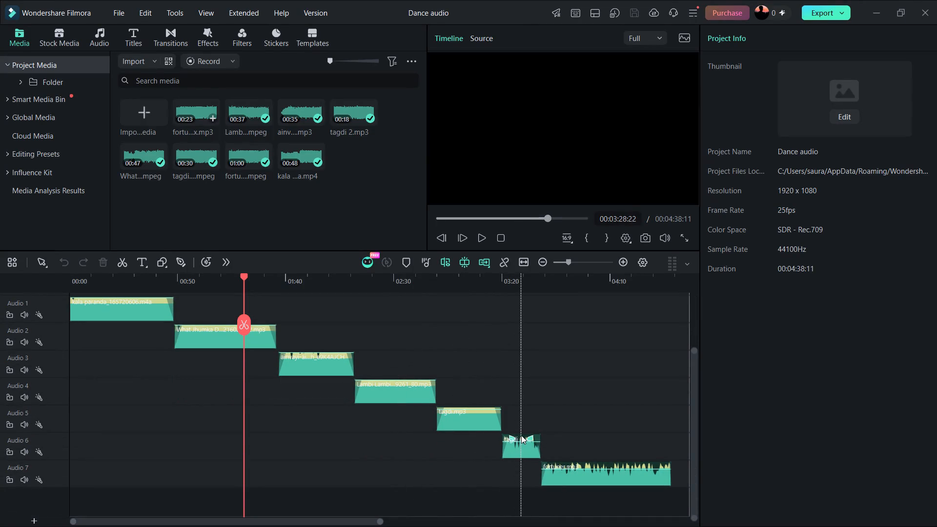
Raise the volume of the tagdi 2 clip on the Audio 6 track to 20 dB.
left_click_drag(522, 441, 523, 436)
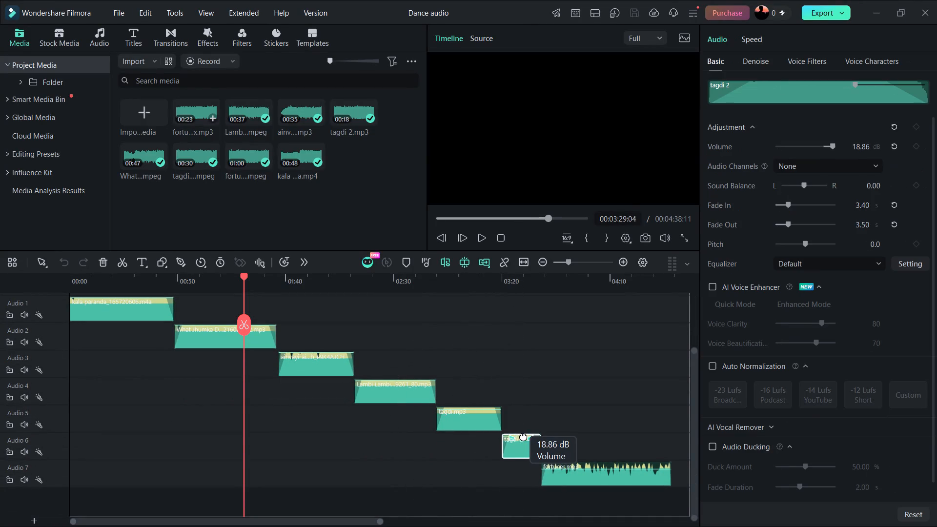
left_click_drag(523, 436, 523, 434)
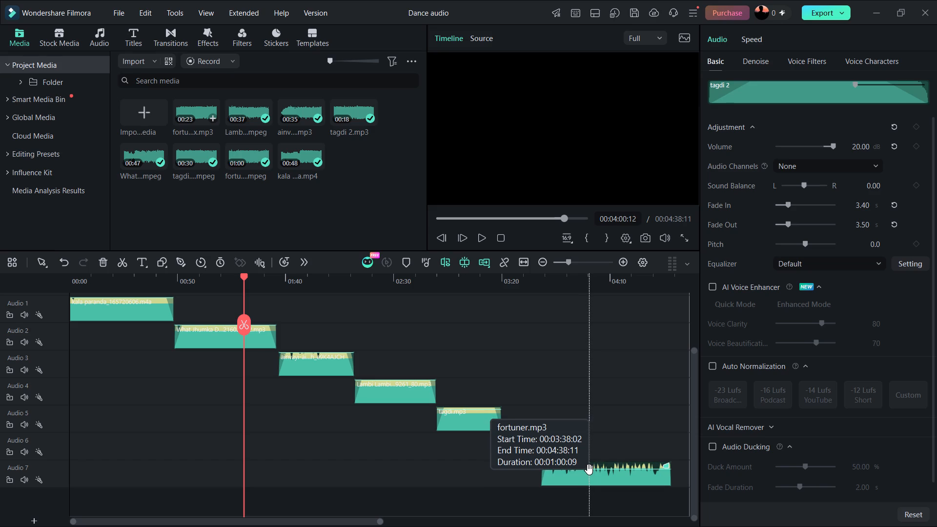
Raise the volume of the fortuner.mp3 clip on the Audio 7 track to about 18.3 dB.
left_click_drag(589, 469, 592, 465)
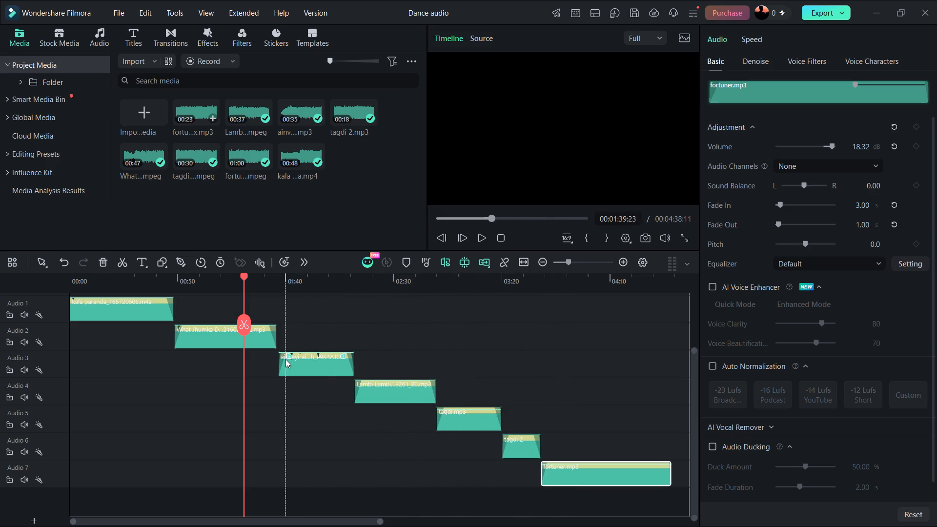
scroll(285, 359, "right", 1)
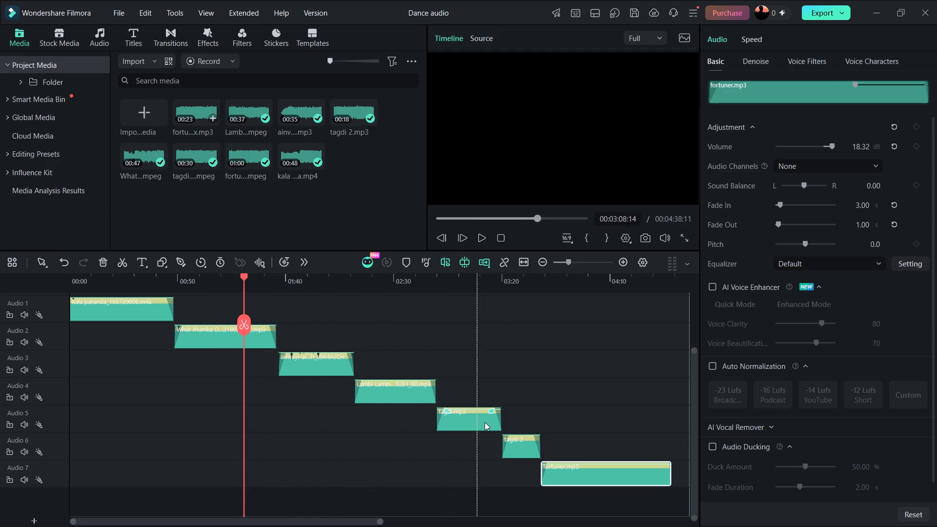
left_click(578, 468)
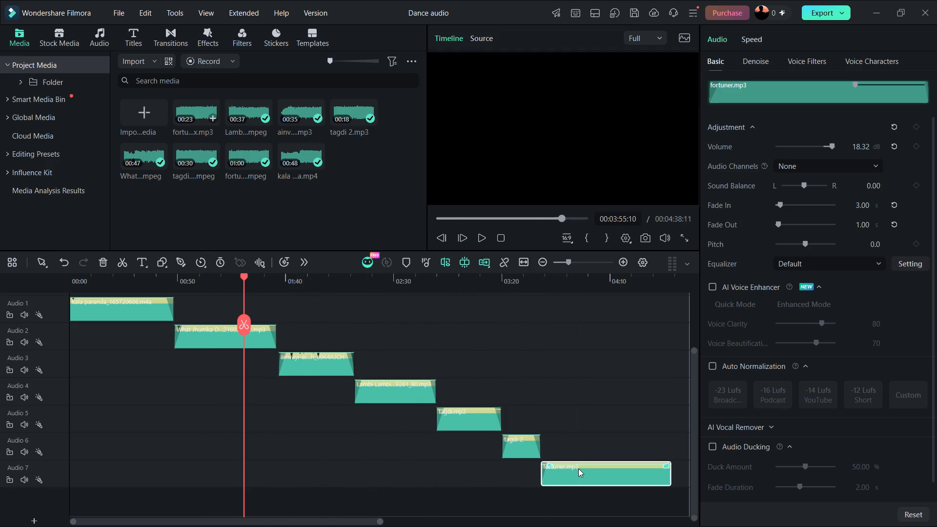
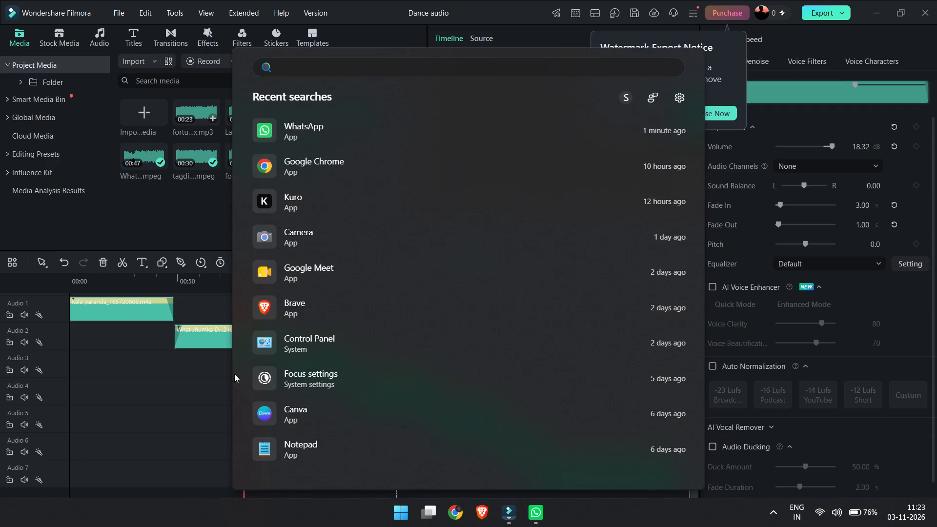
Dismiss the Windows search overlay and return to the Dance audio timeline with no clip selected.
left_click(199, 364)
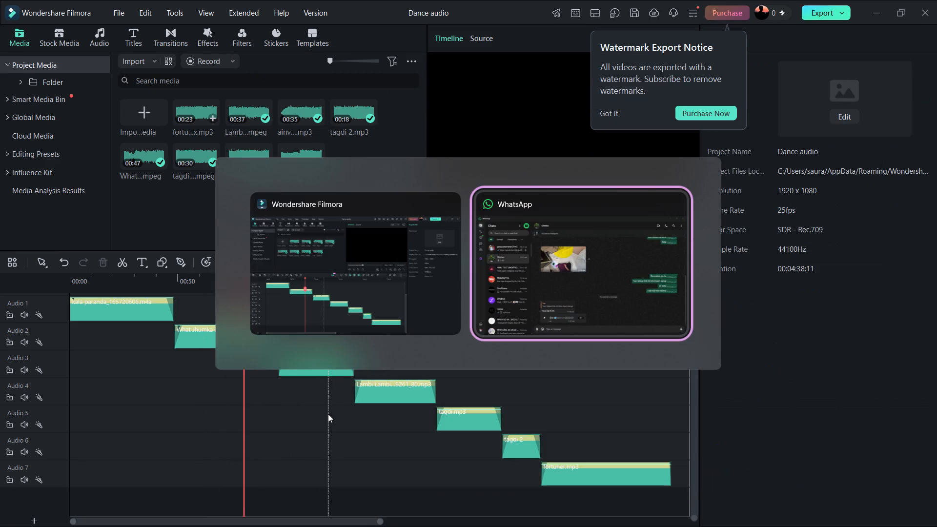
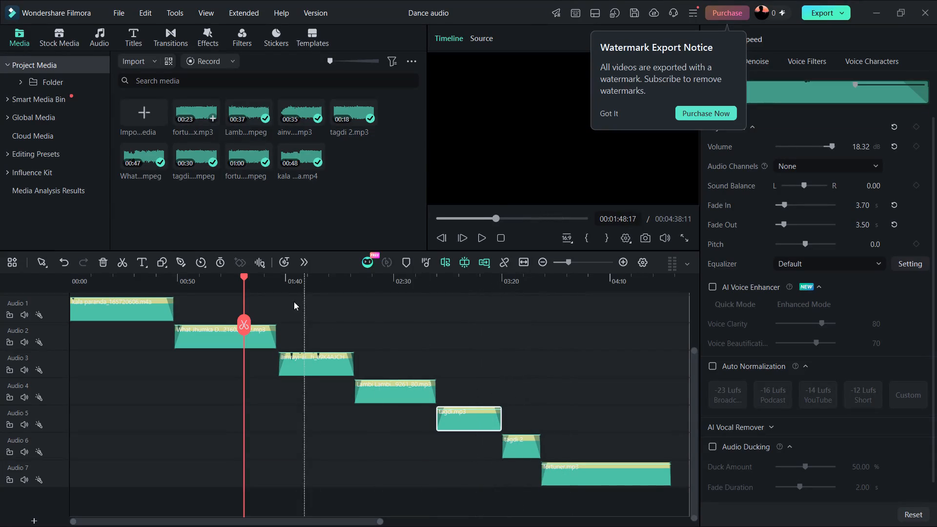
Play the transition from tagdi.mp3 on Audio 5 into tagdi 2, and shorten the tagdi.mp3 clip's fade out to 1.00 s.
left_click_drag(244, 278, 481, 284)
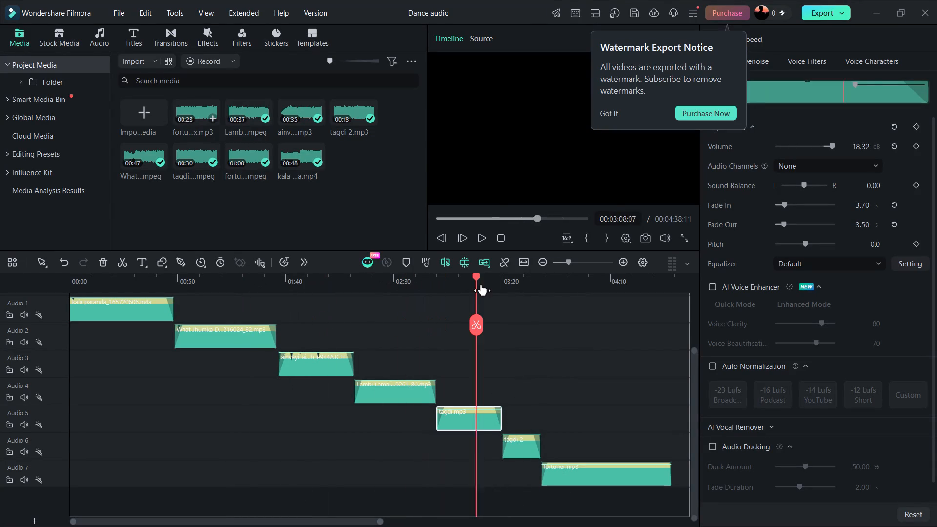
left_click_drag(481, 284, 487, 285)
key("space")
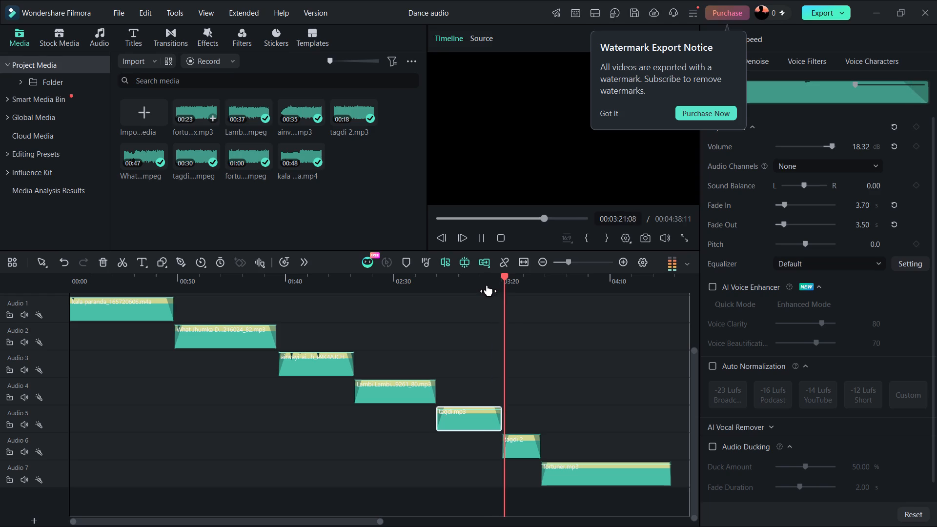
key("space")
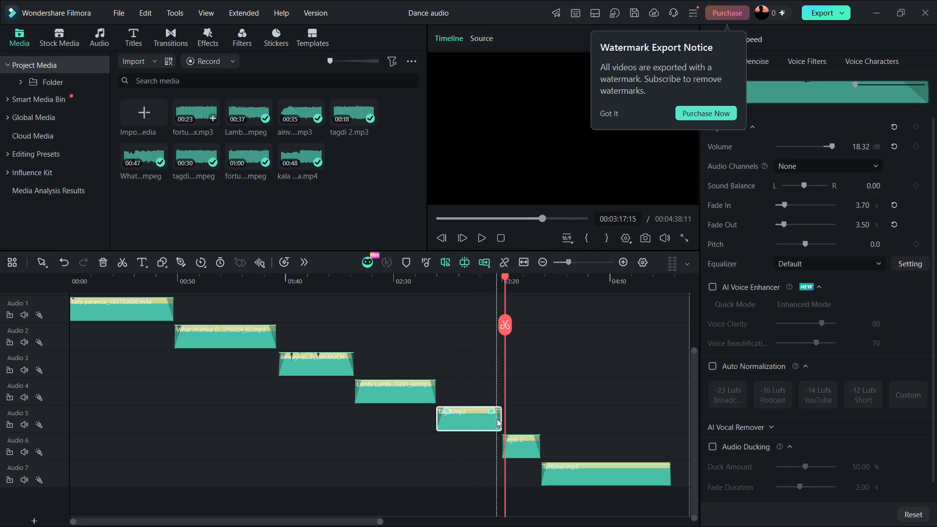
left_click(497, 419)
scroll(755, 271, "up", 1)
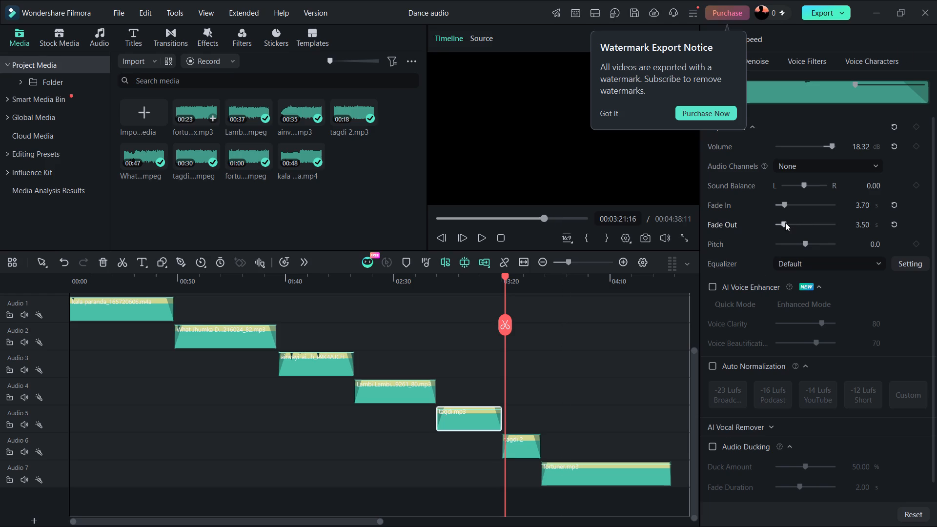
left_click_drag(785, 223, 776, 224)
left_click_drag(776, 224, 778, 225)
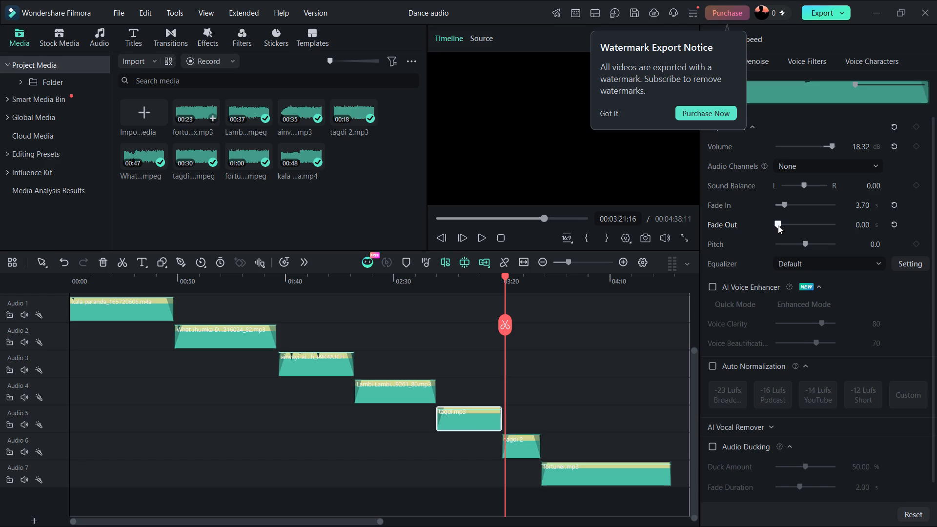
left_click_drag(778, 225, 780, 225)
Replay the transition into the tagdi 2 clip on Audio 6 and shorten that clip's fade in to 0.30 s.
left_click_drag(504, 275, 490, 277)
key("space")
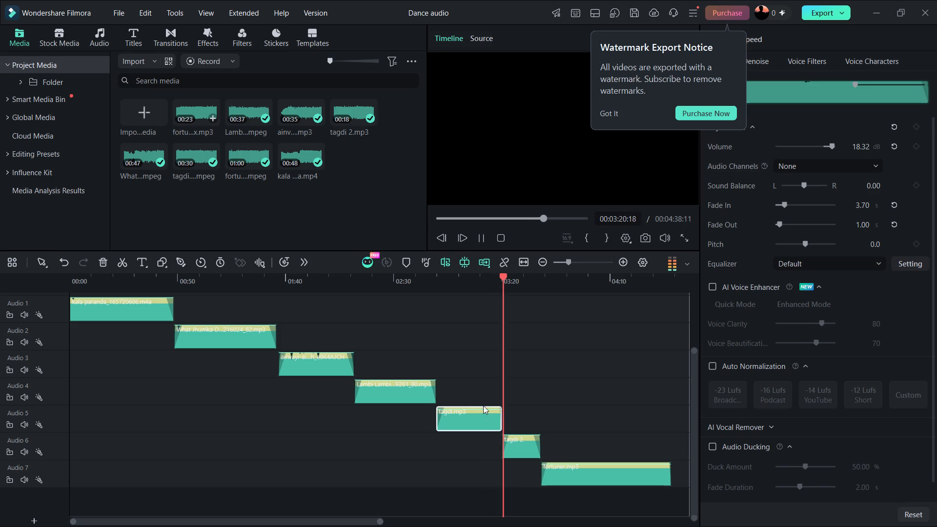
left_click(521, 451)
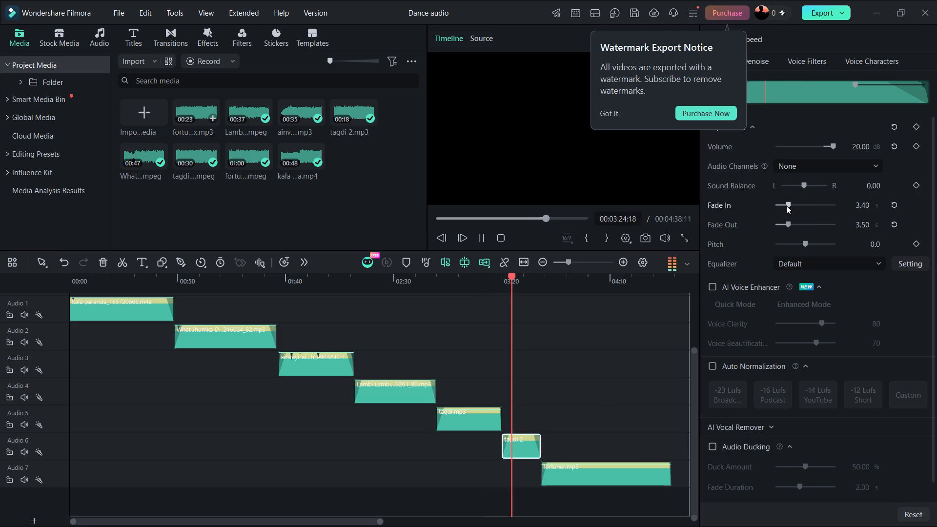
left_click_drag(788, 205, 782, 208)
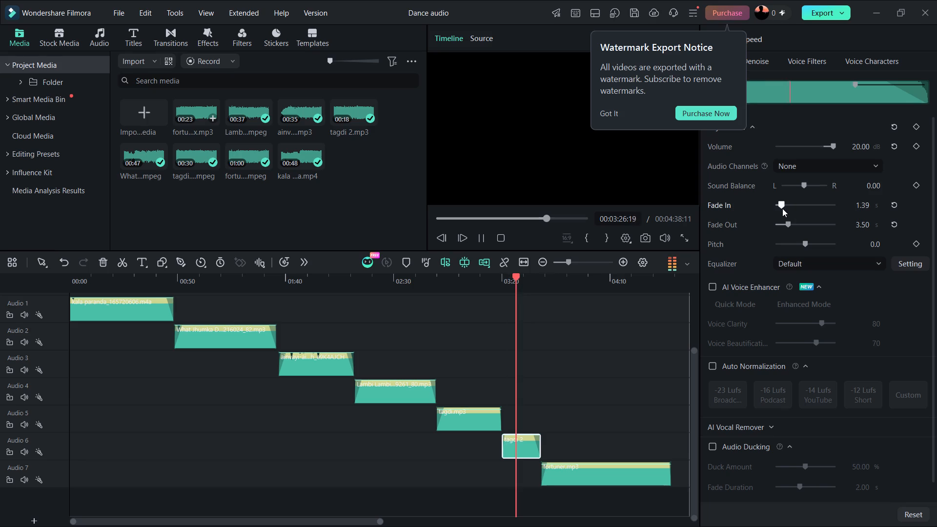
left_click_drag(782, 208, 780, 208)
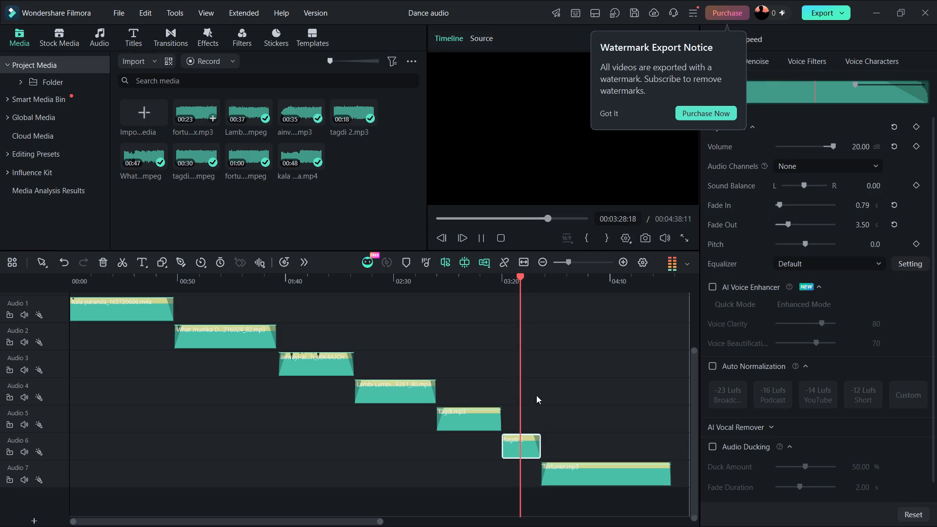
left_click_drag(525, 278, 503, 278)
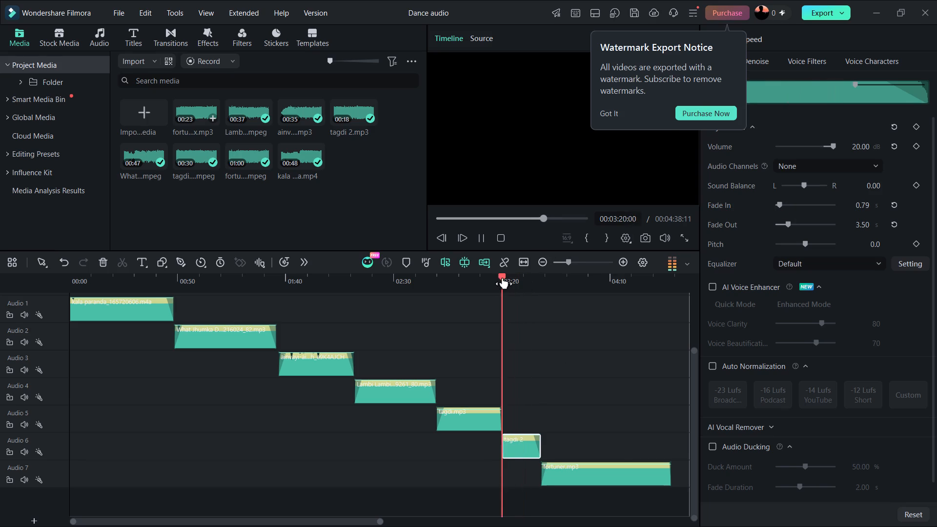
left_click_drag(503, 278, 489, 278)
key("space")
key("space")
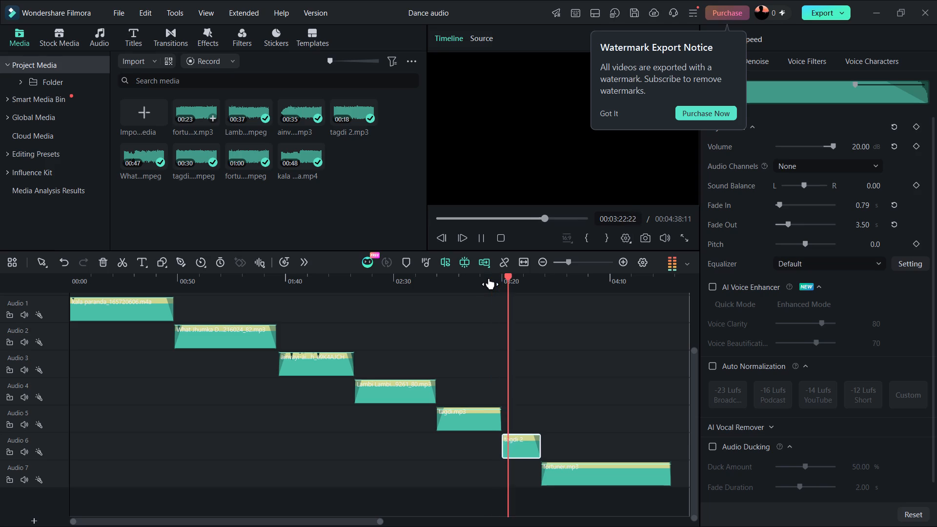
left_click(862, 209)
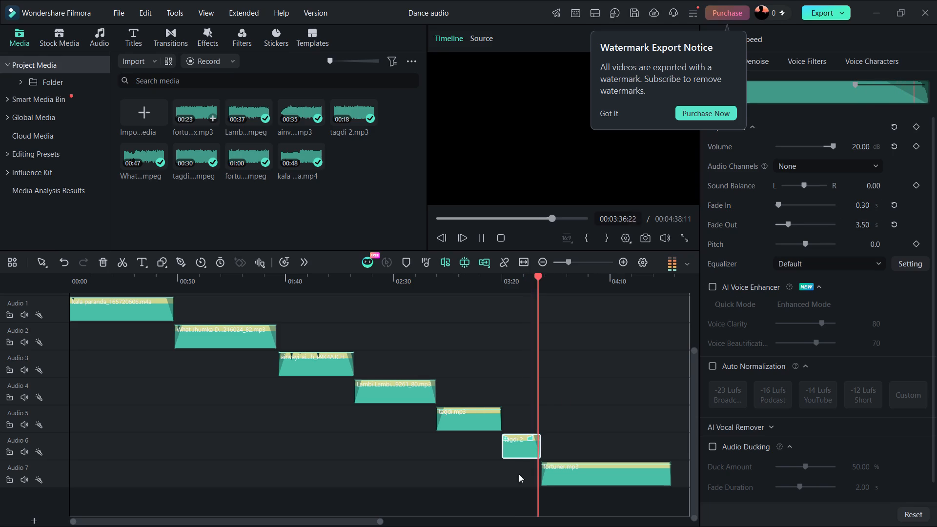
Select the tagdi.mp3 clip on Audio 5.
left_click(518, 448)
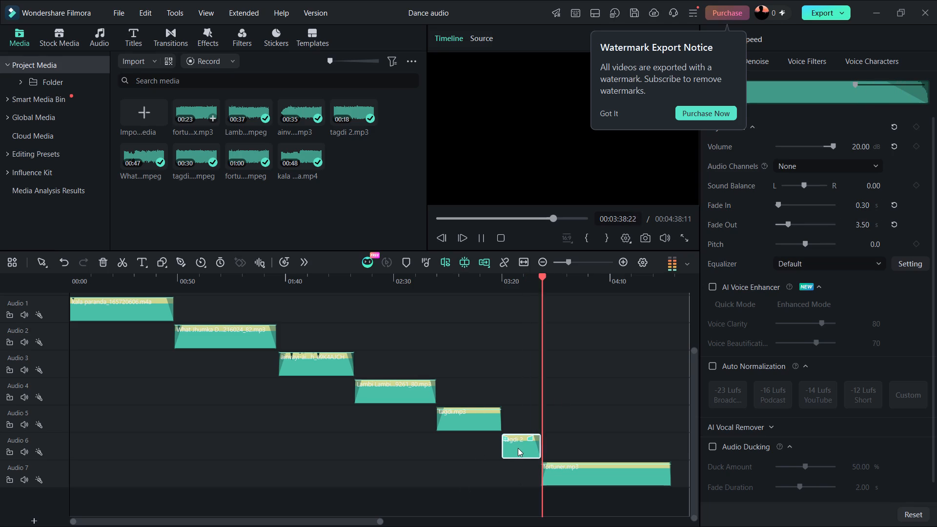
left_click(491, 415)
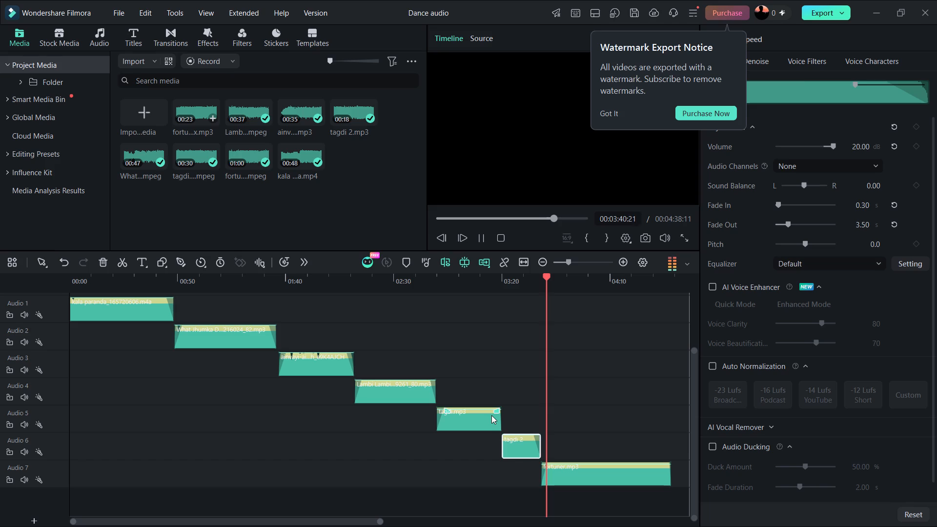
Shorten the fade out of the tagdi.mp3 clip on Audio 5 to 0.33 s.
left_click(780, 222)
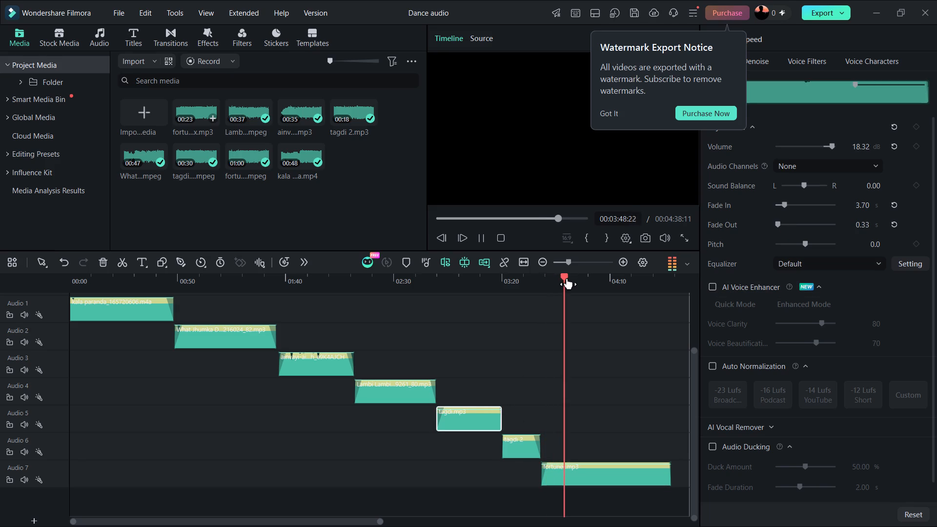
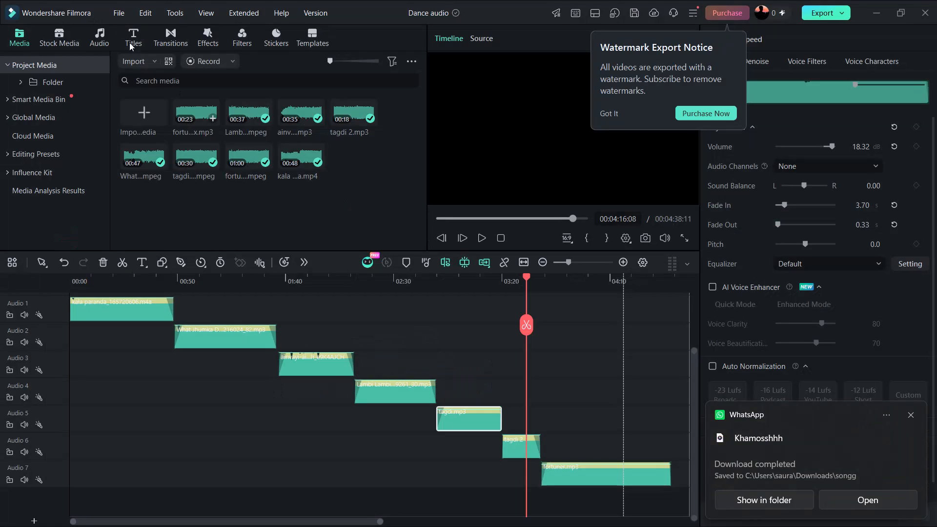
Import the Khamosshhh MPEG file from the songg folder into the project media and select it for source preview.
left_click(153, 60)
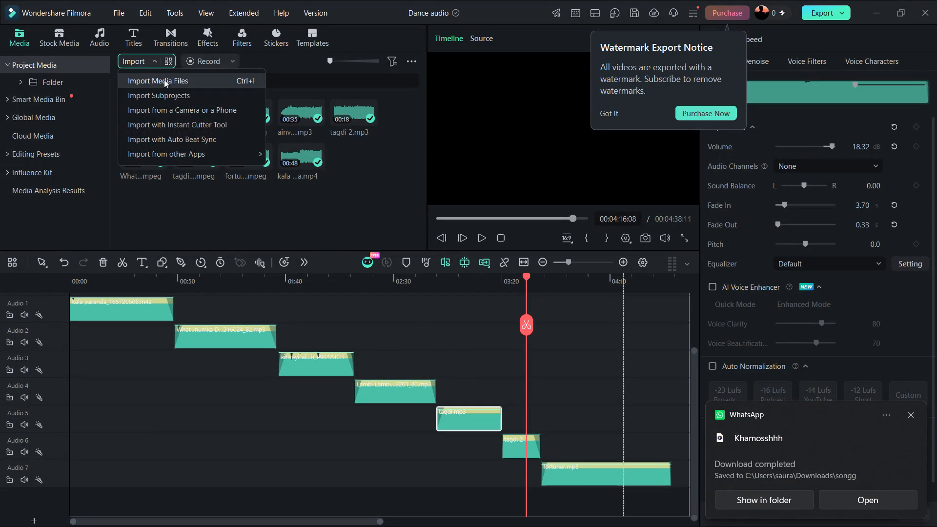
left_click(166, 81)
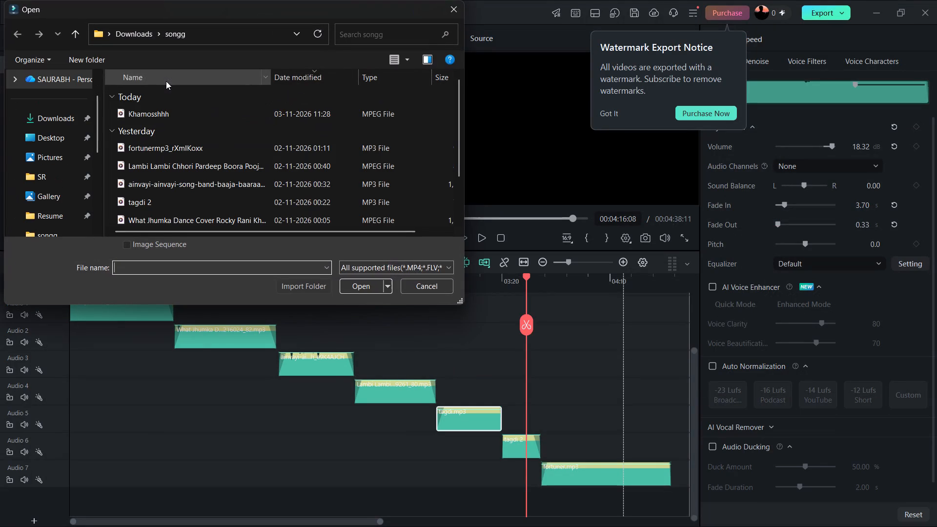
left_click(182, 115)
key("Return")
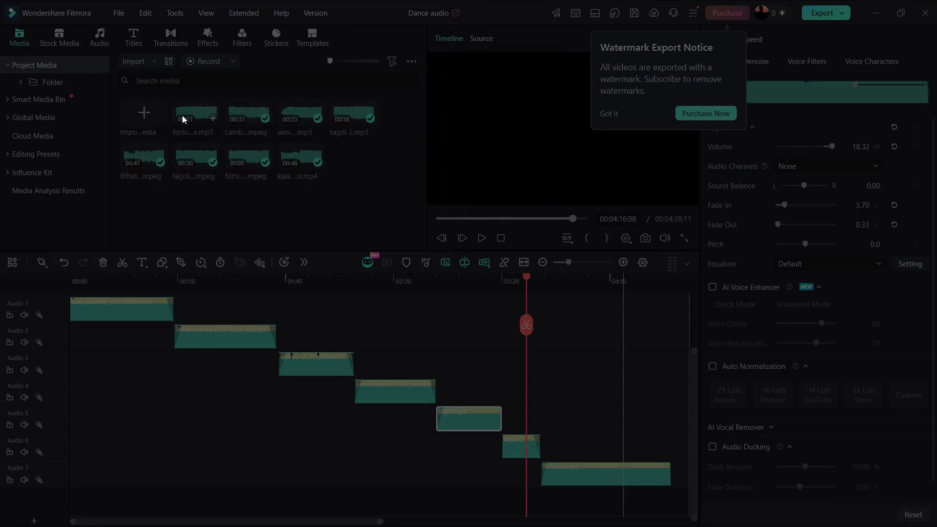
left_click(198, 135)
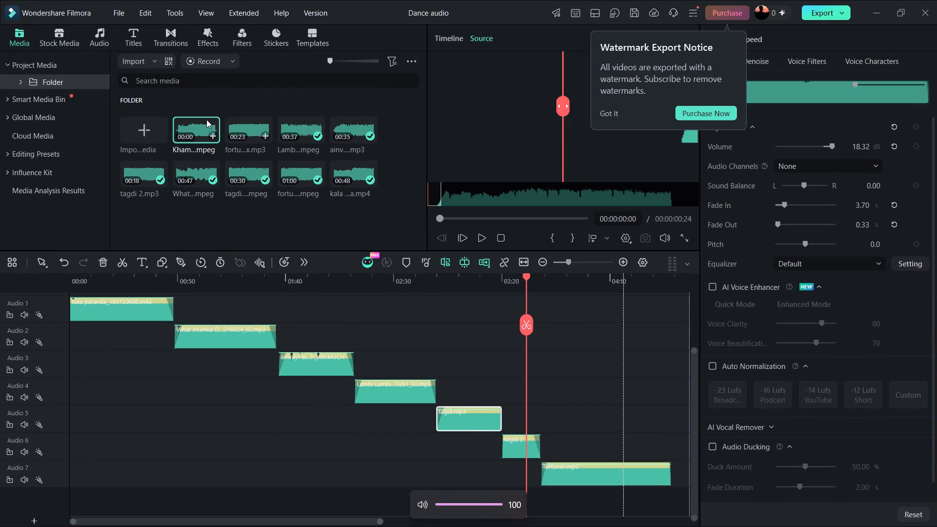
Insert the Kham…mpeg audio on a new track above the Lambi Lambi clip, placed just before tagdi.mp3 starts.
left_click(201, 126)
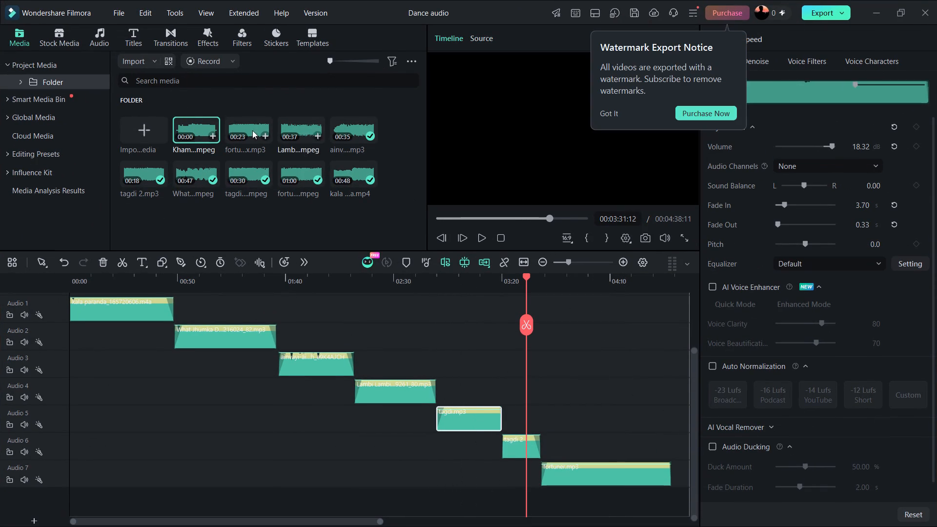
left_click_drag(193, 128, 440, 398)
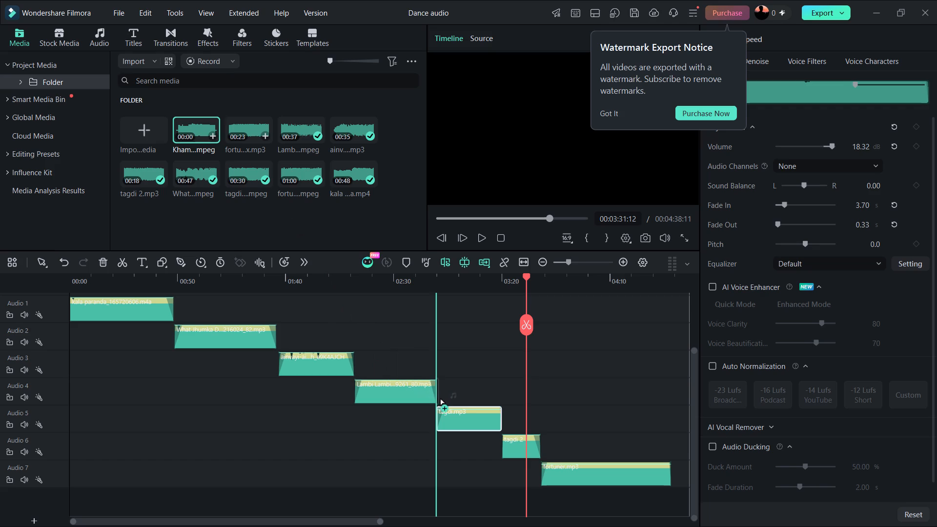
left_click_drag(440, 398, 435, 405)
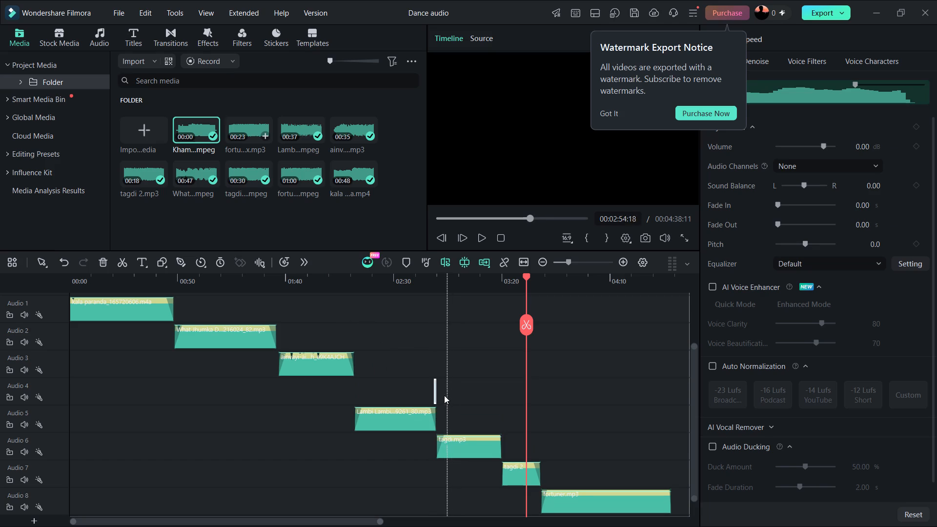
Delete the Lambi Lambi clip from the timeline.
left_click(413, 420)
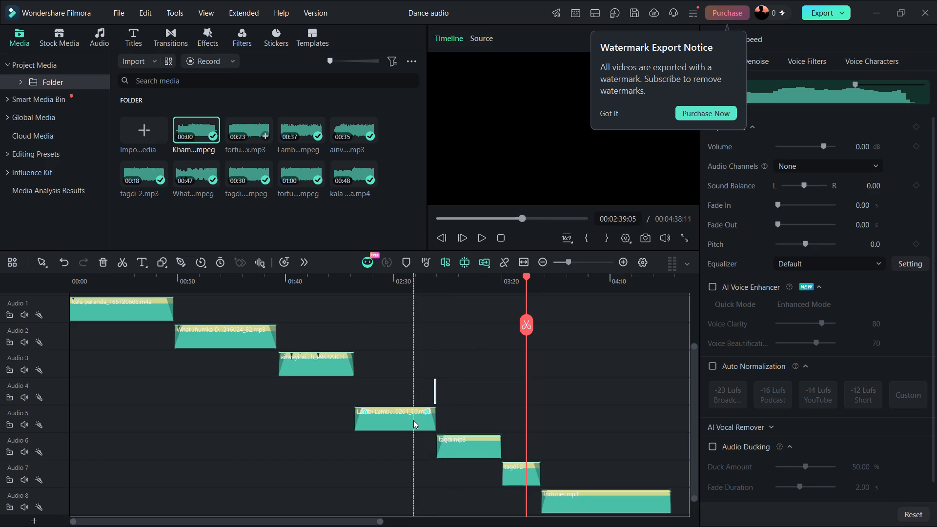
key("Delete")
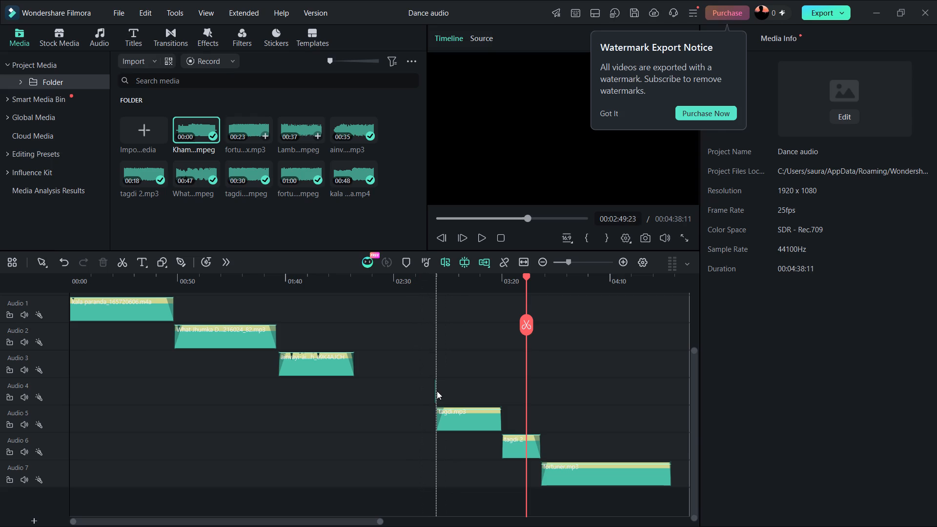
Move the short Kham clip on Audio 4 earlier so it starts right at the end of the Audio 3 clip.
left_click_drag(435, 391, 354, 382)
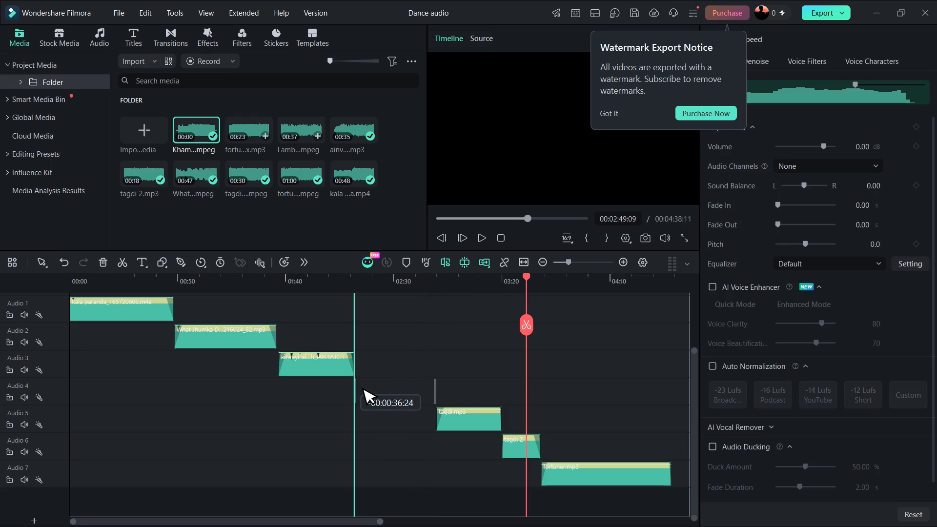
left_click_drag(354, 382, 356, 384)
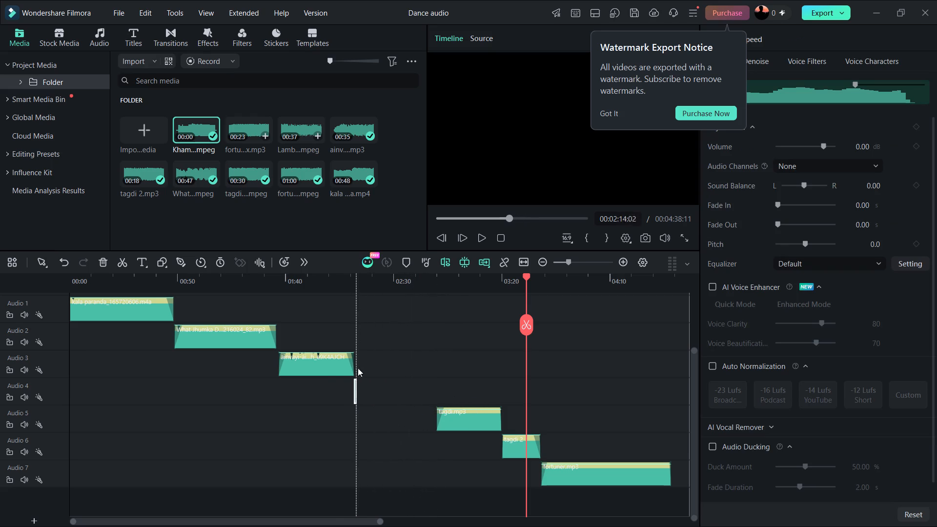
left_click(334, 366)
Close the gap by shifting tagdi.mp3, tagdi 2 and fortuner.mp3 earlier, end to end after the short Kham clip.
left_click_drag(474, 426, 418, 424)
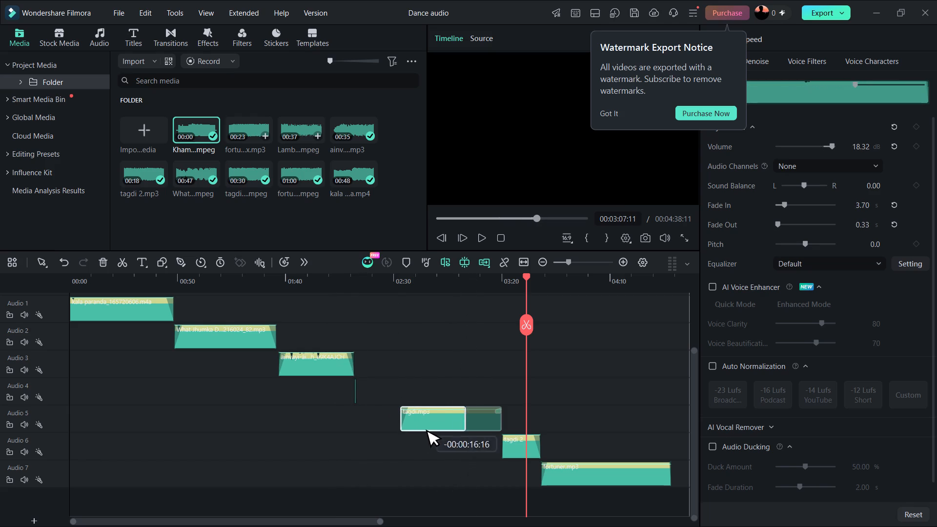
left_click_drag(418, 424, 394, 424)
left_click_drag(516, 442, 478, 442)
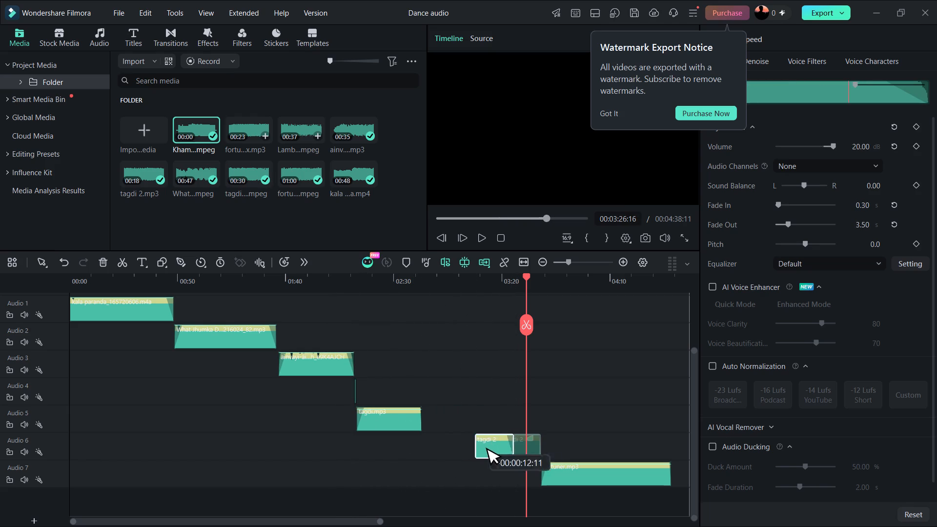
left_click_drag(478, 442, 435, 443)
left_click_drag(578, 472, 567, 472)
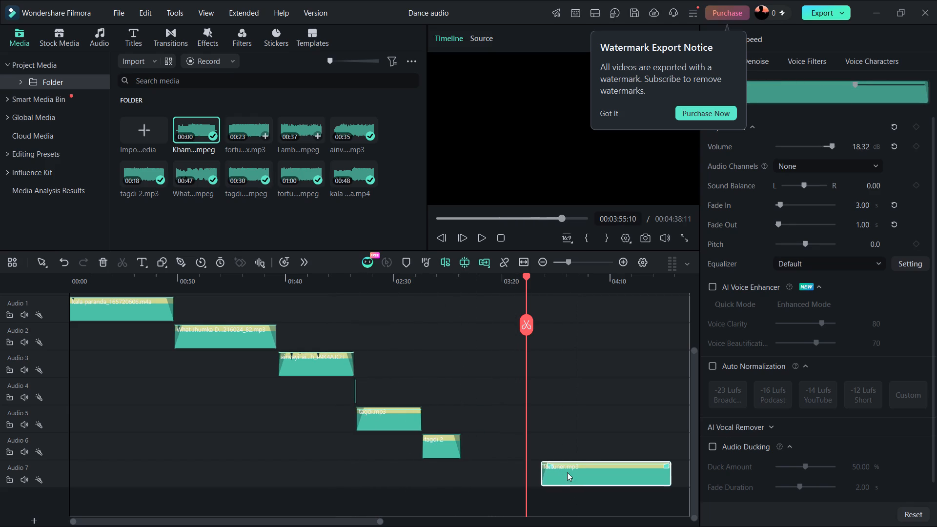
left_click_drag(567, 472, 497, 473)
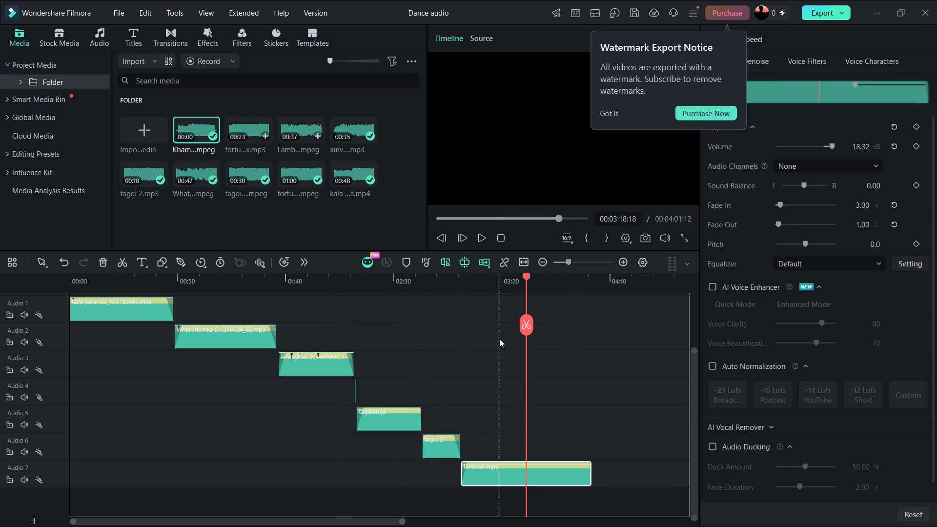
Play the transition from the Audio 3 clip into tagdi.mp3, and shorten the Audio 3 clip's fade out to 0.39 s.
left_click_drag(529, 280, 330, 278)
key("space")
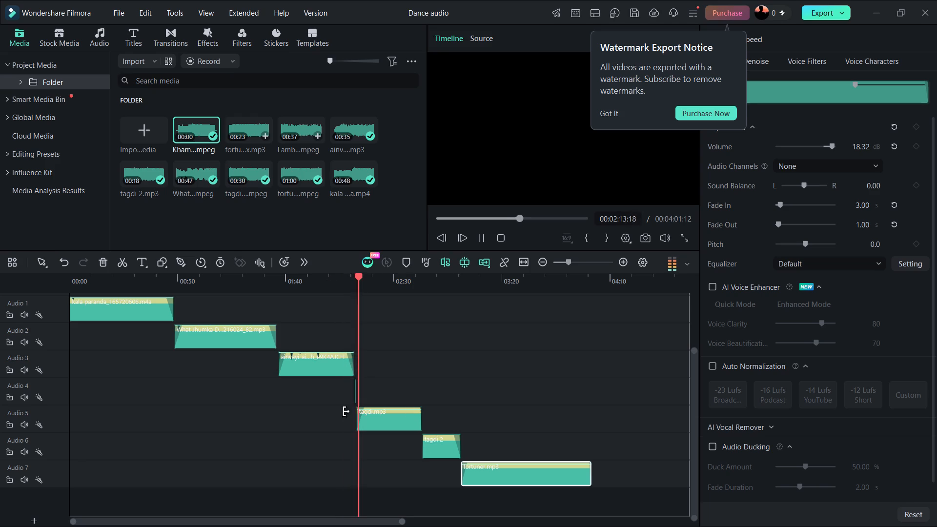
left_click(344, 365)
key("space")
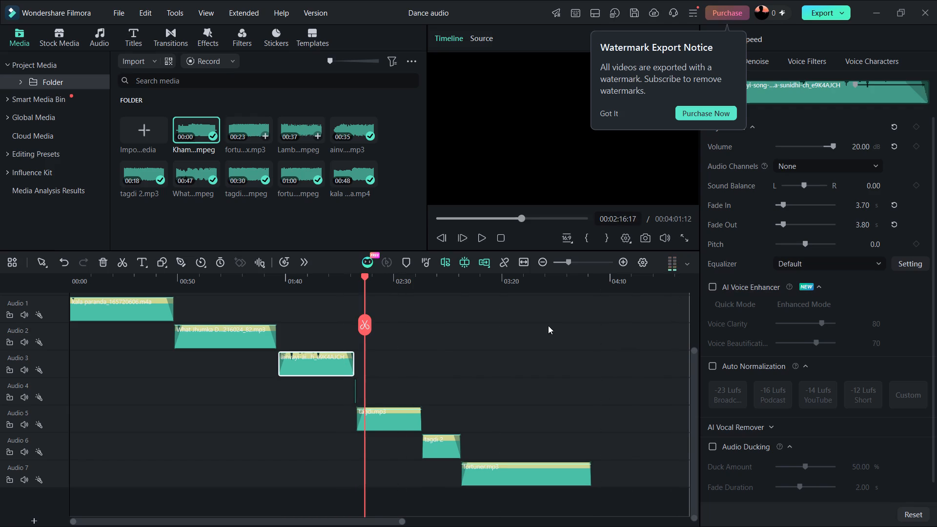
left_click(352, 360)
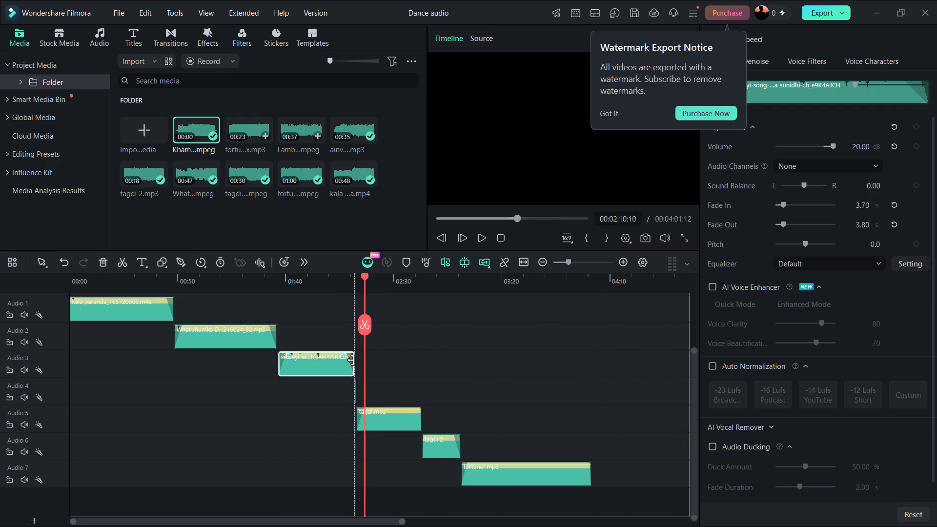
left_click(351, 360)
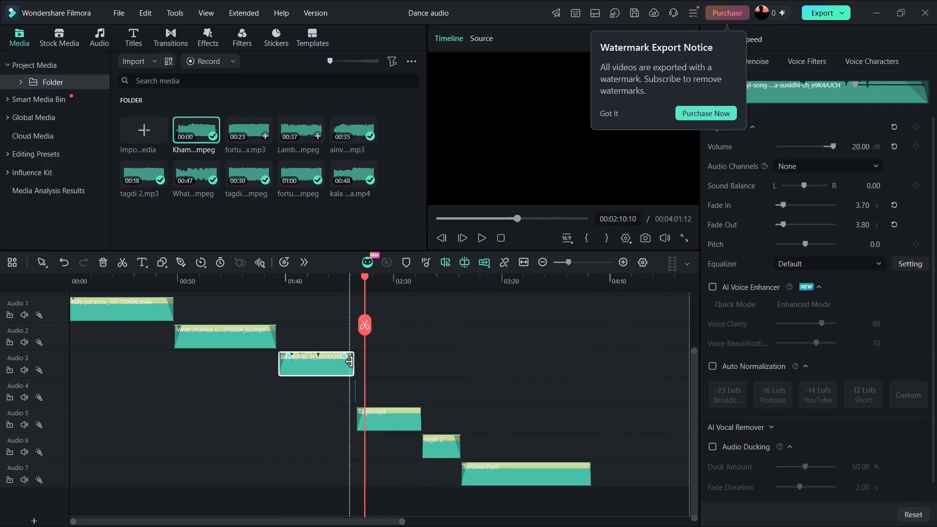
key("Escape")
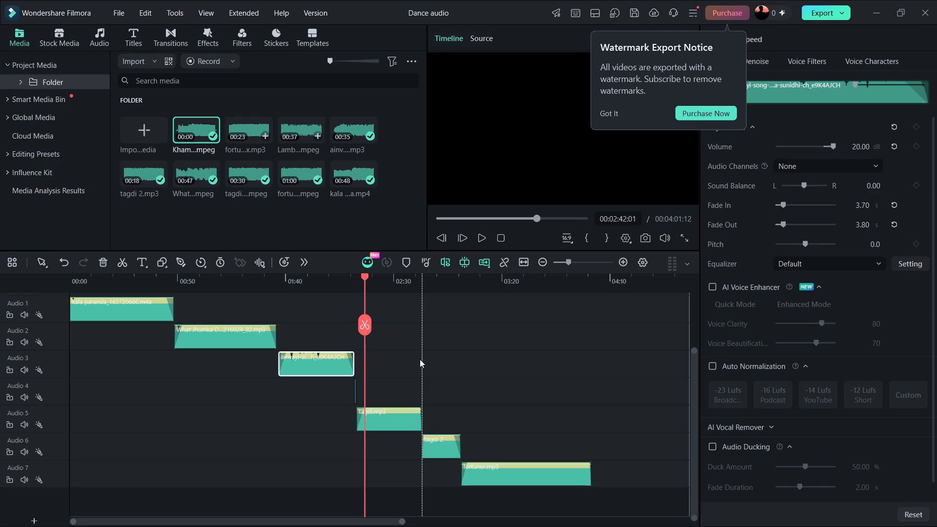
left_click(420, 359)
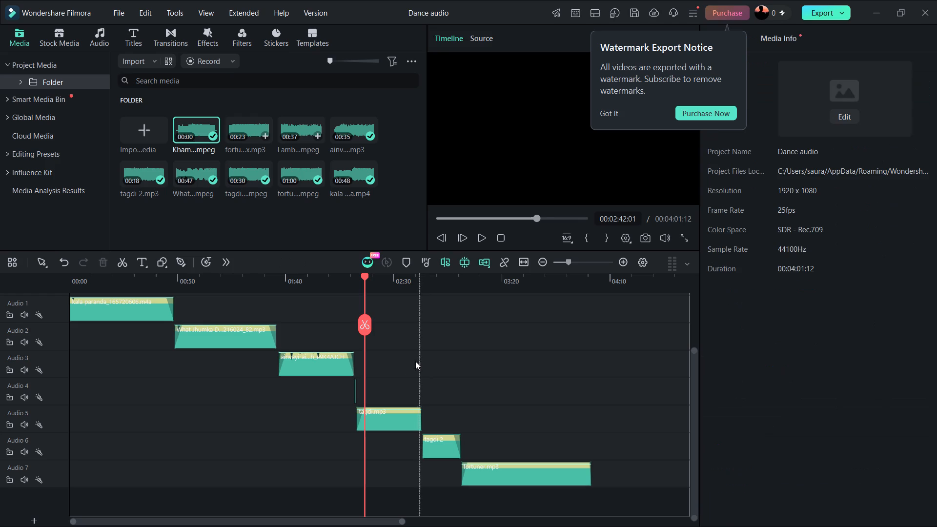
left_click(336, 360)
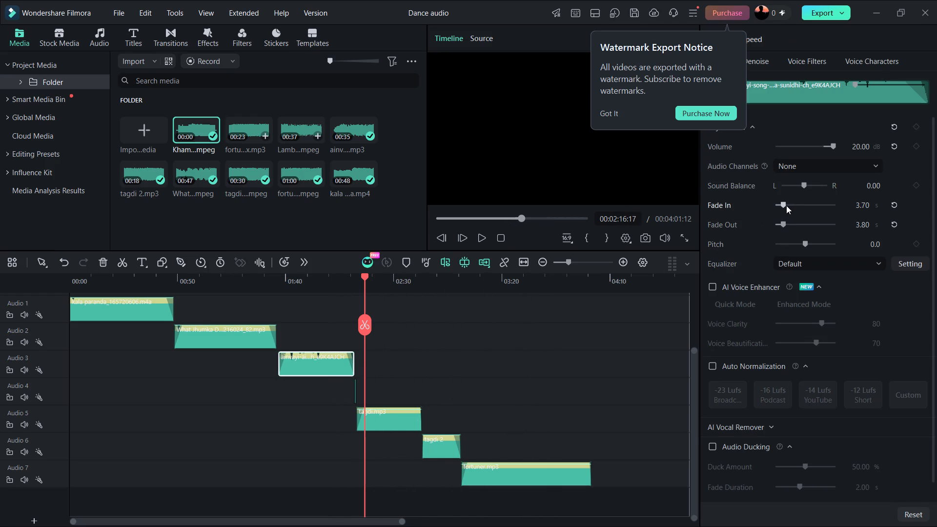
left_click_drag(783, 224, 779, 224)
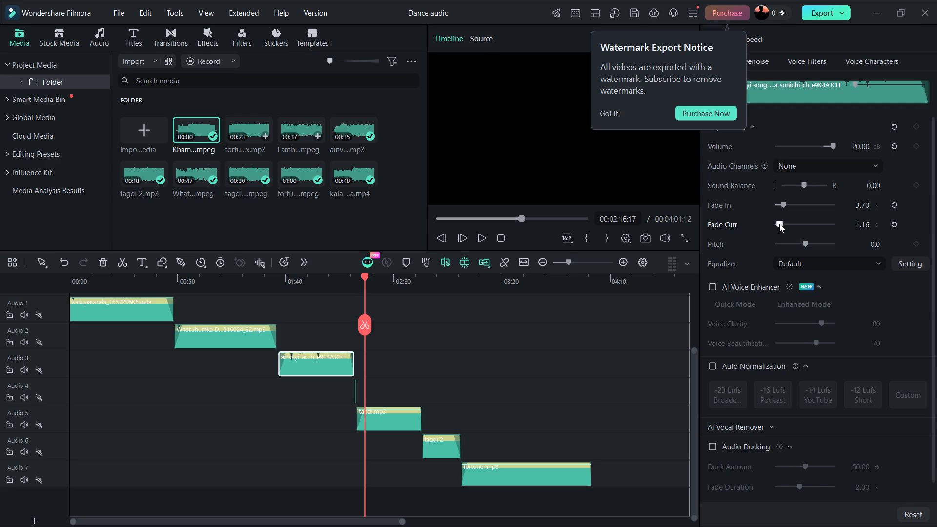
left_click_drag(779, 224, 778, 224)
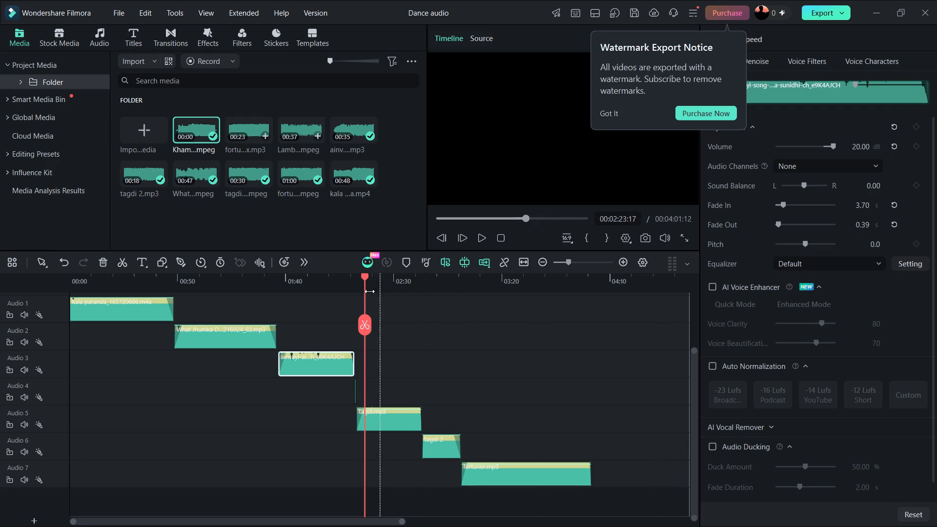
Replay the transition out of the Audio 3 clip and set that clip's fade out to 0.00 s.
left_click_drag(365, 278, 351, 279)
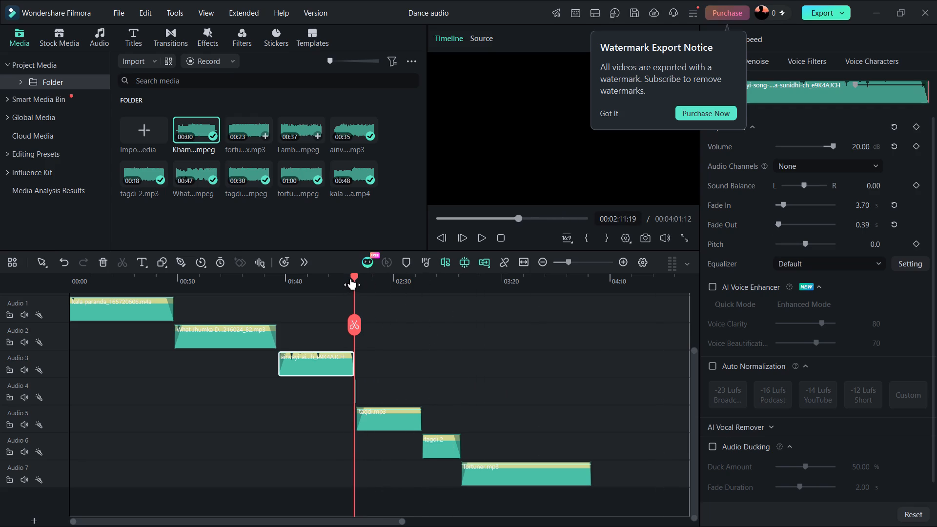
left_click_drag(356, 277, 346, 280)
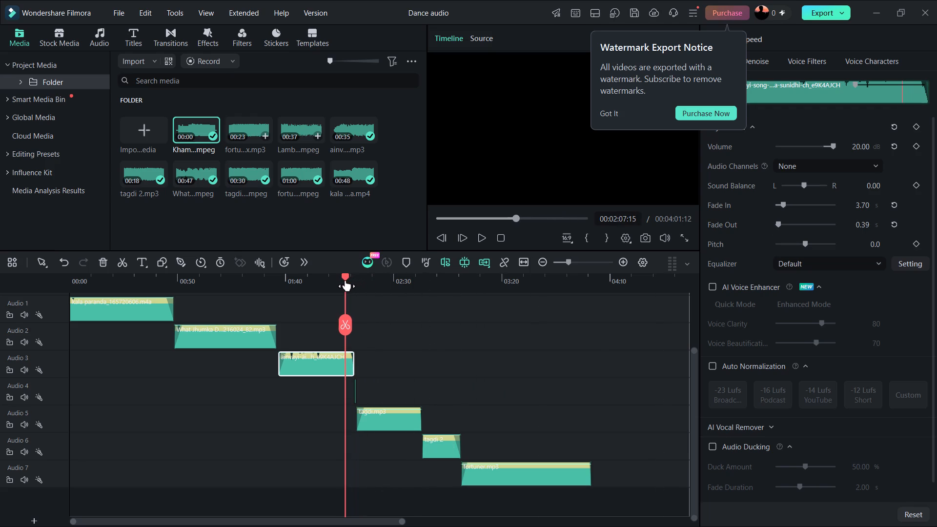
key("space")
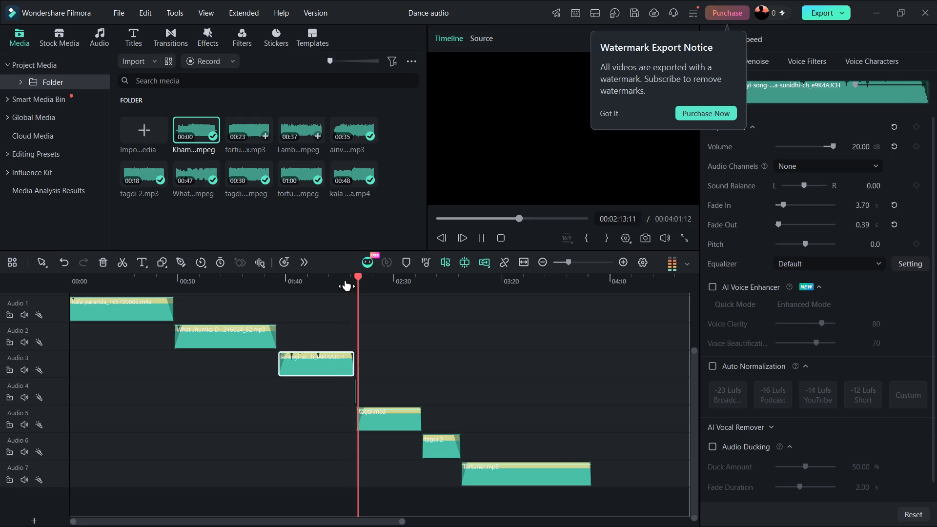
left_click(340, 360)
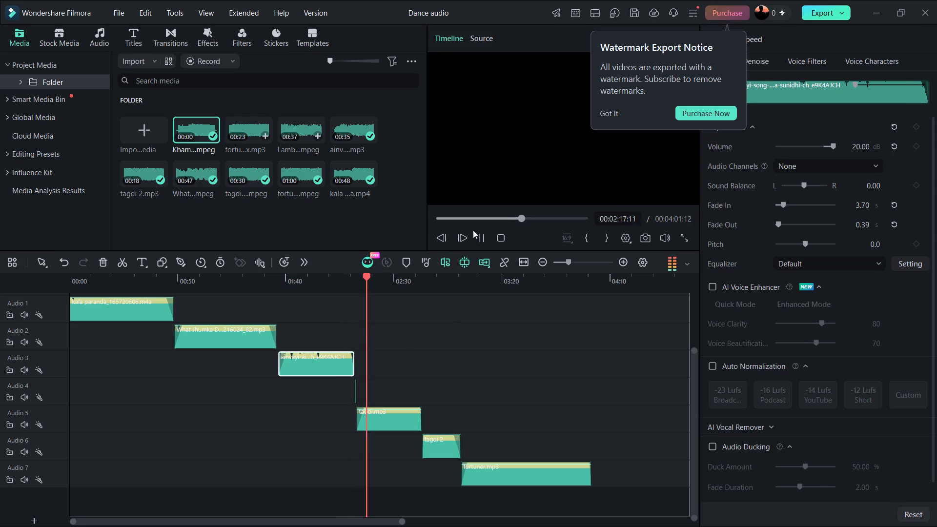
key("space")
left_click(342, 360)
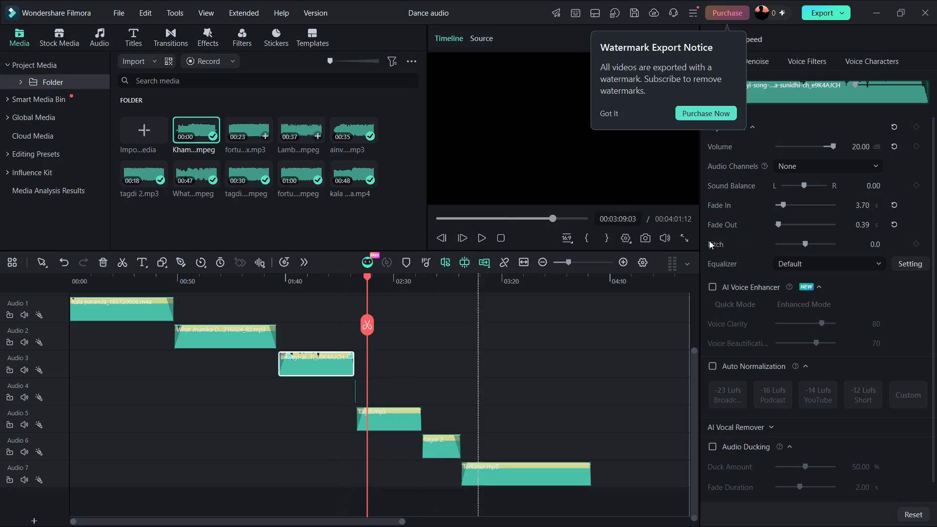
left_click(864, 223)
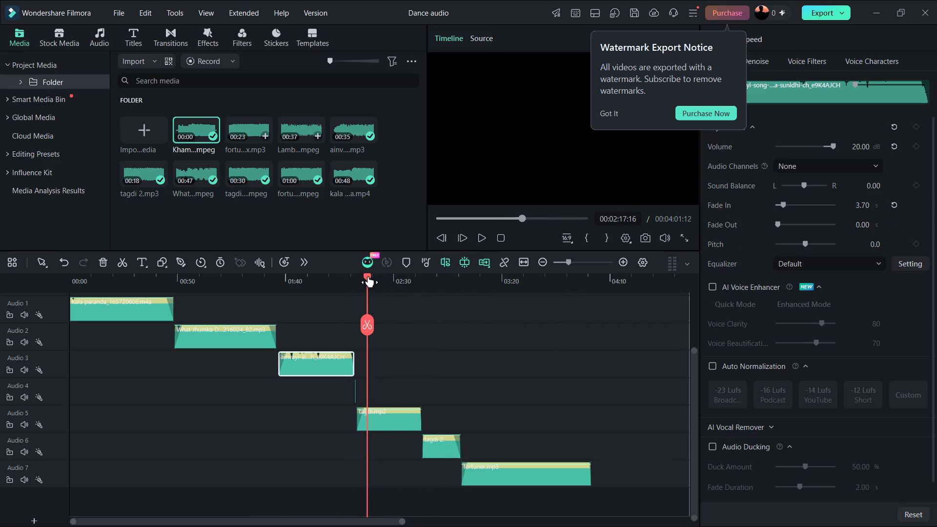
Replay the transition and raise the volume of the short Kham clip on Audio 4 to 20.00 dB.
left_click_drag(368, 276, 348, 280)
key("space")
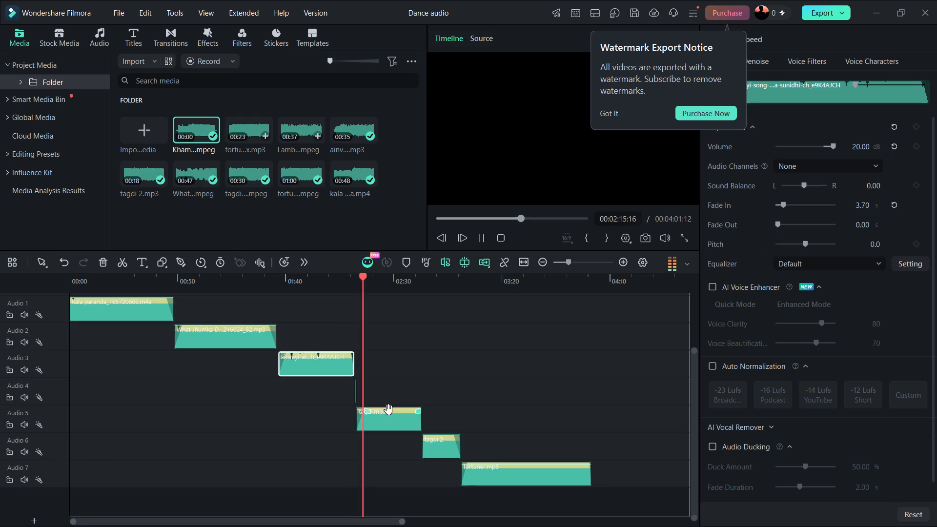
left_click(354, 396)
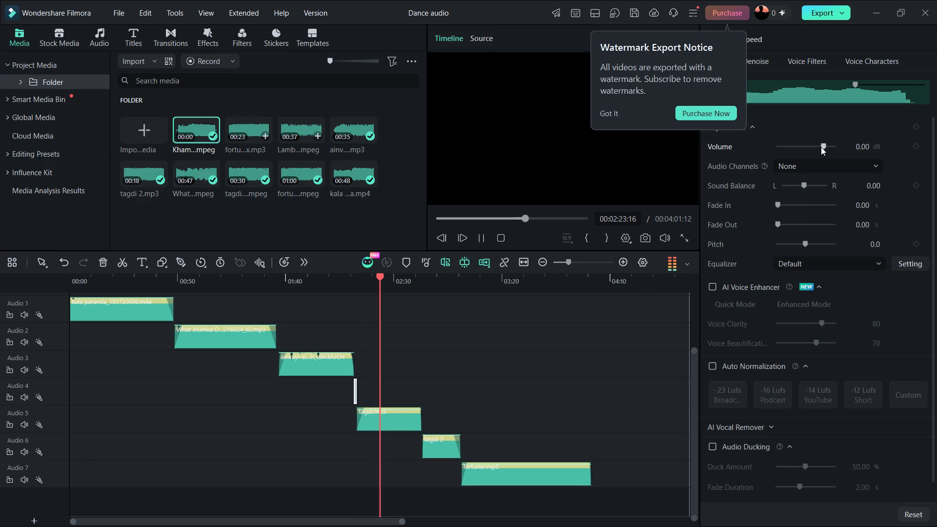
left_click_drag(822, 145, 846, 145)
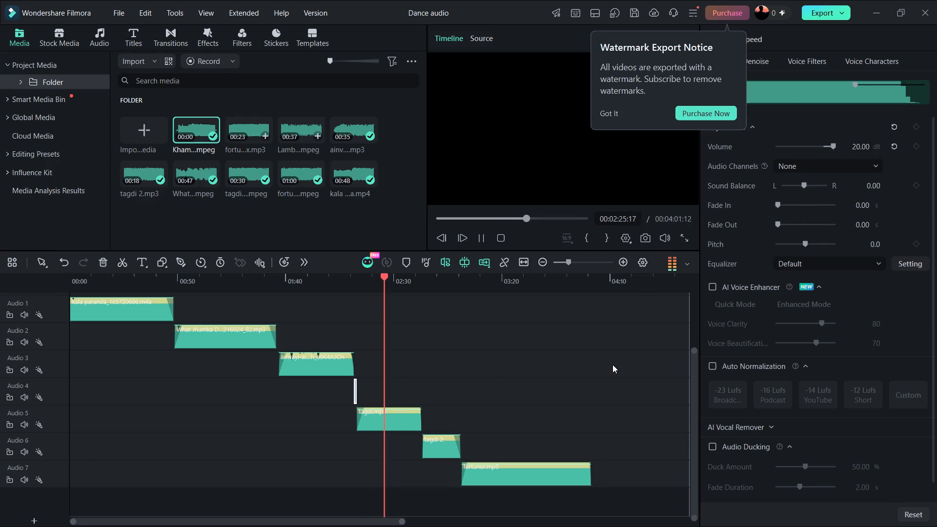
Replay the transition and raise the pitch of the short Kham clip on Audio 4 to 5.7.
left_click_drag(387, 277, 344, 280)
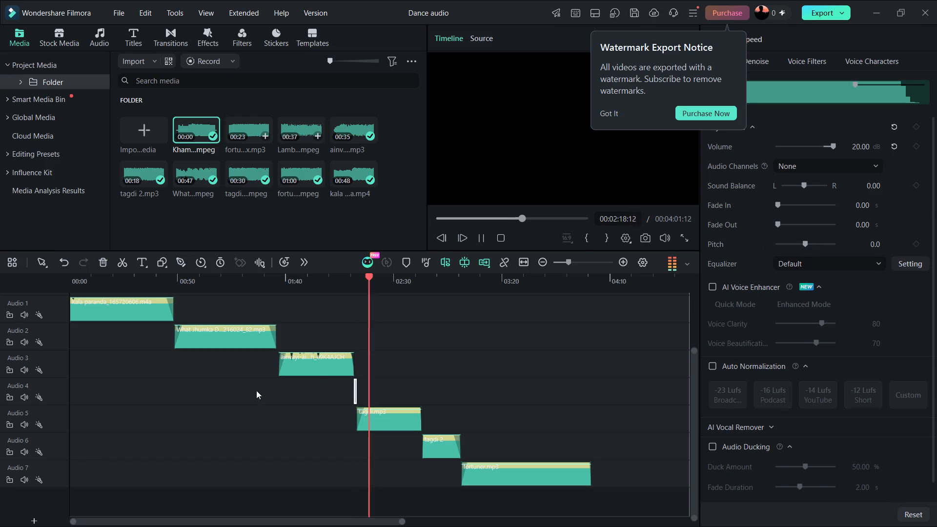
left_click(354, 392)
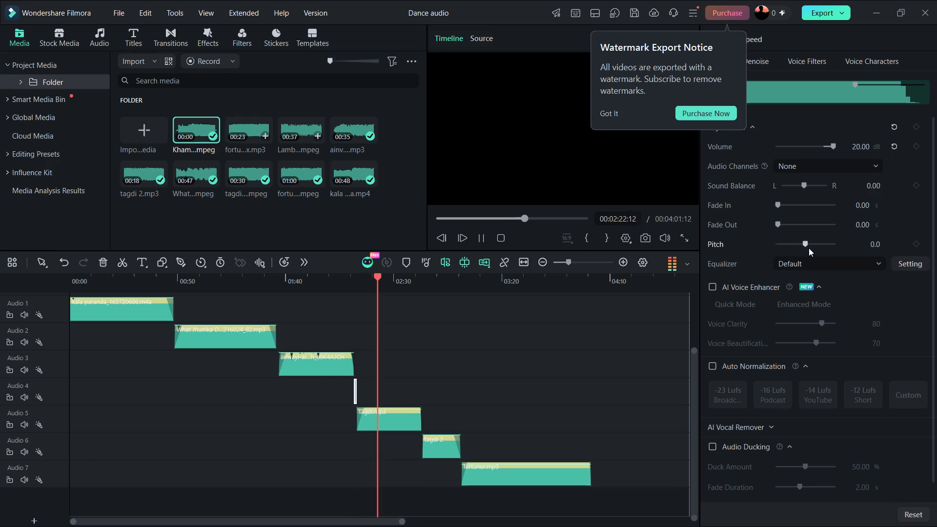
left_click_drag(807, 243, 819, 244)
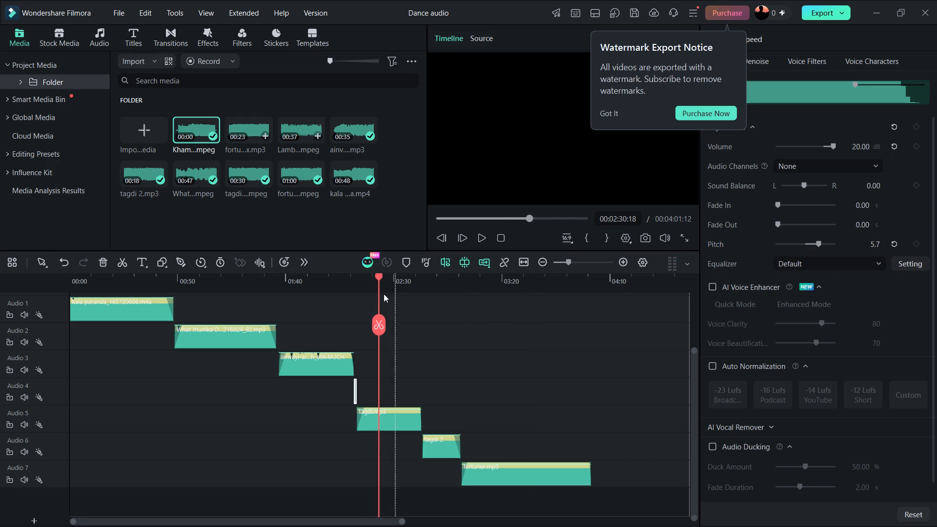
Replay the transition and lower the pitch of the short Kham clip on Audio 4 to -2.0.
left_click_drag(378, 277, 348, 279)
key("space")
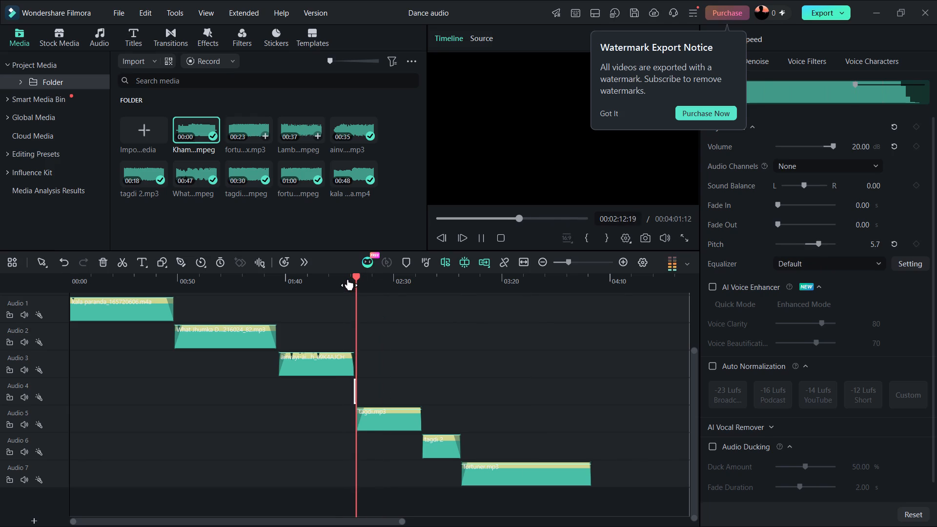
left_click_drag(818, 243, 816, 243)
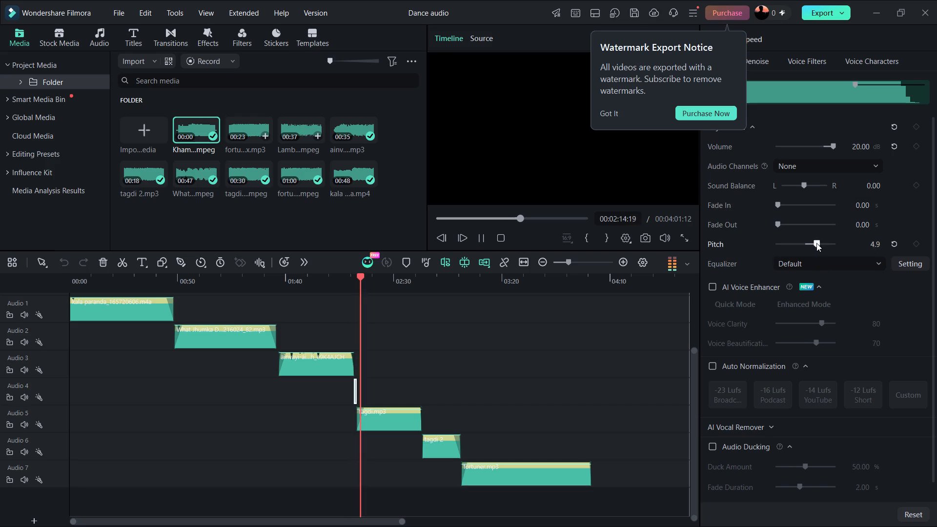
left_click_drag(816, 243, 801, 243)
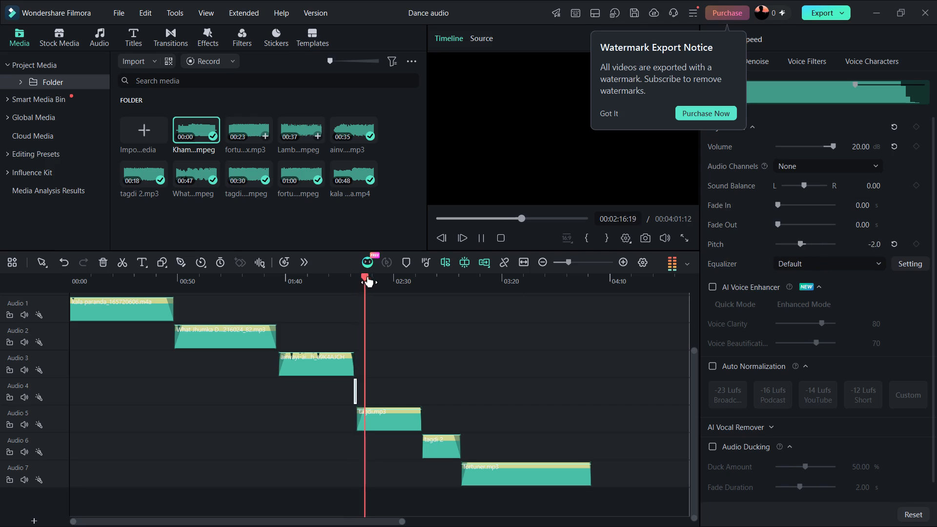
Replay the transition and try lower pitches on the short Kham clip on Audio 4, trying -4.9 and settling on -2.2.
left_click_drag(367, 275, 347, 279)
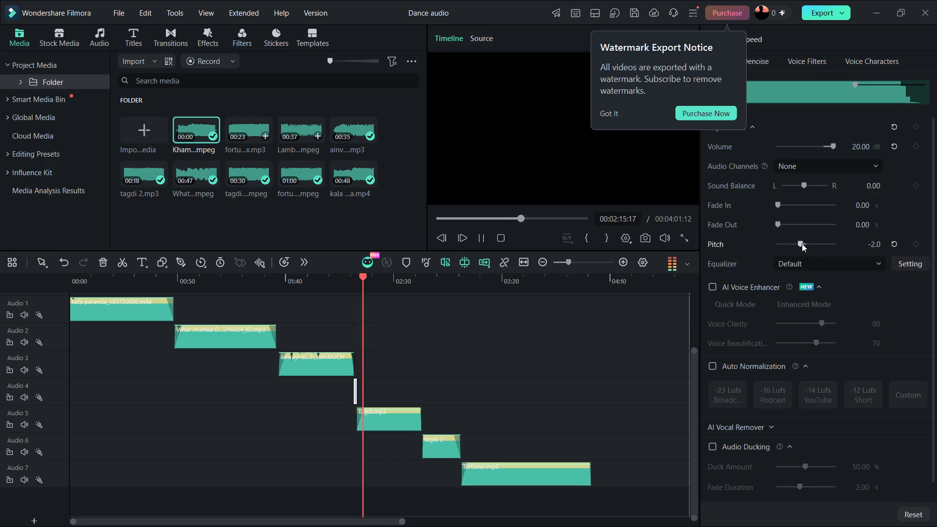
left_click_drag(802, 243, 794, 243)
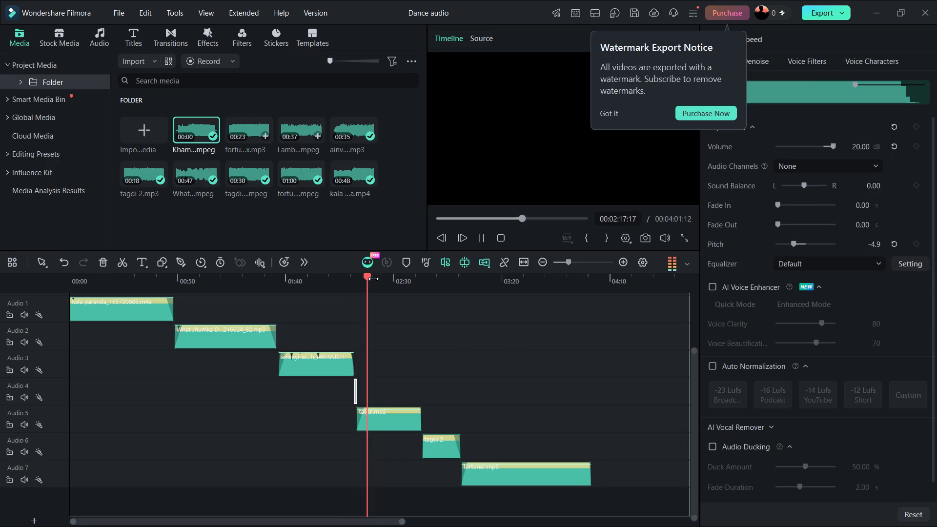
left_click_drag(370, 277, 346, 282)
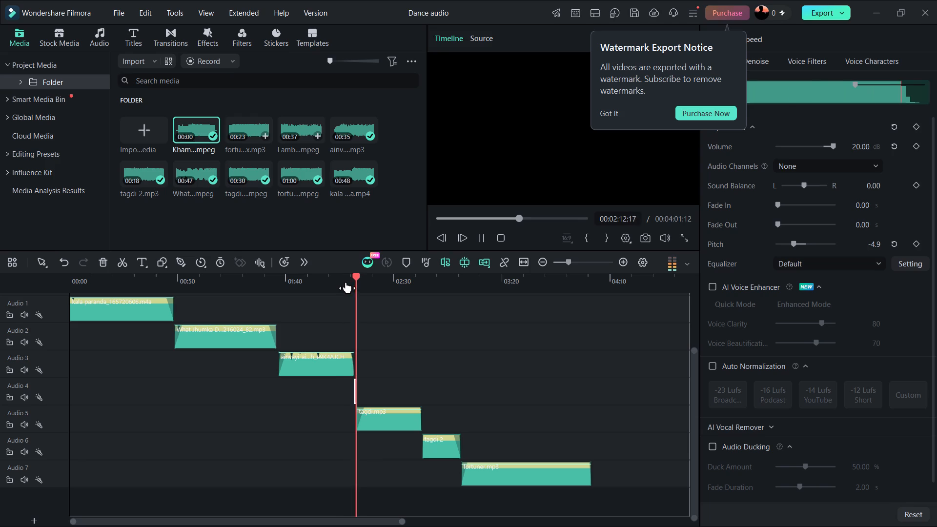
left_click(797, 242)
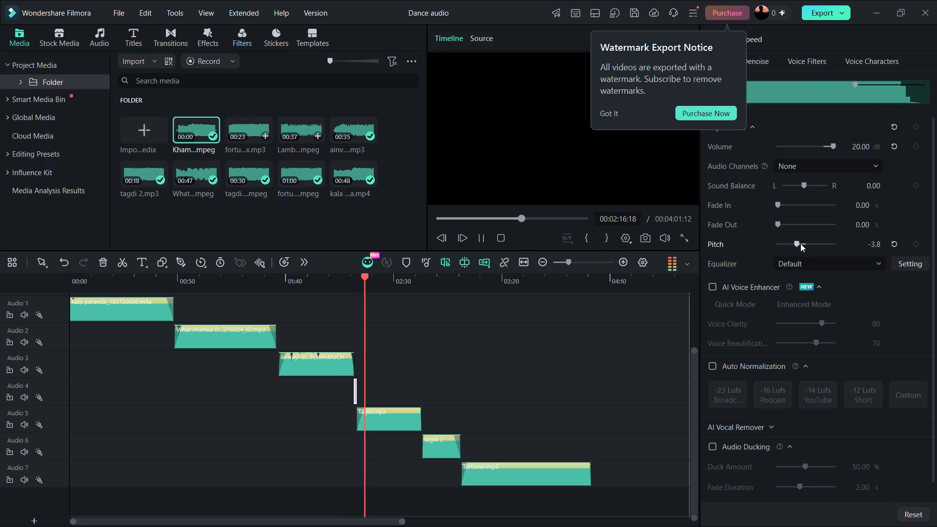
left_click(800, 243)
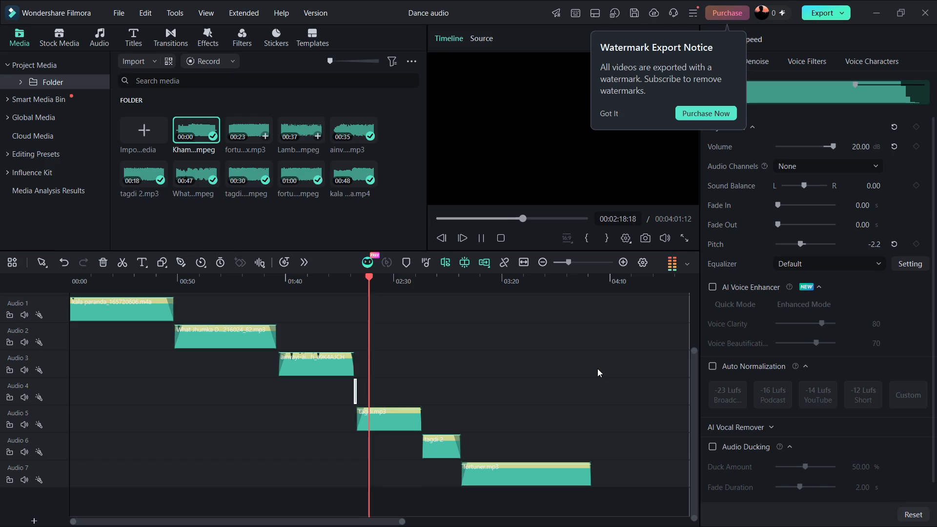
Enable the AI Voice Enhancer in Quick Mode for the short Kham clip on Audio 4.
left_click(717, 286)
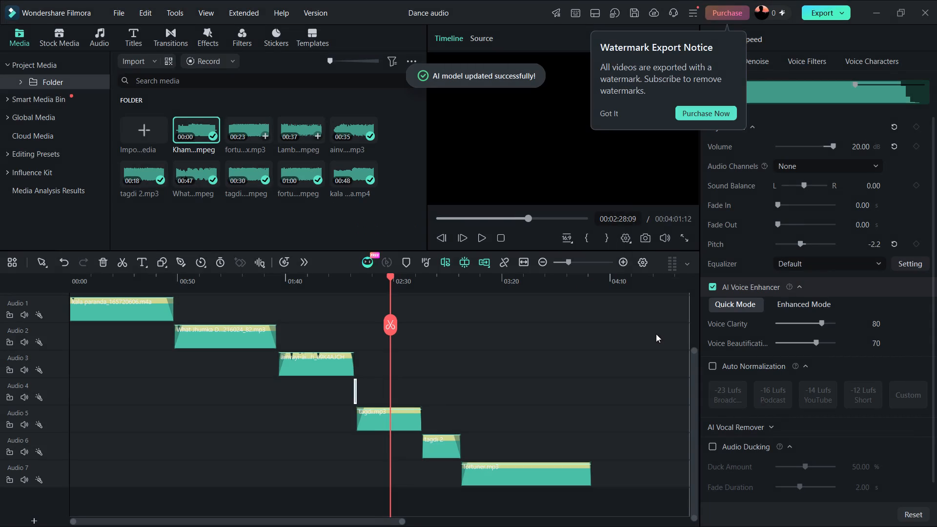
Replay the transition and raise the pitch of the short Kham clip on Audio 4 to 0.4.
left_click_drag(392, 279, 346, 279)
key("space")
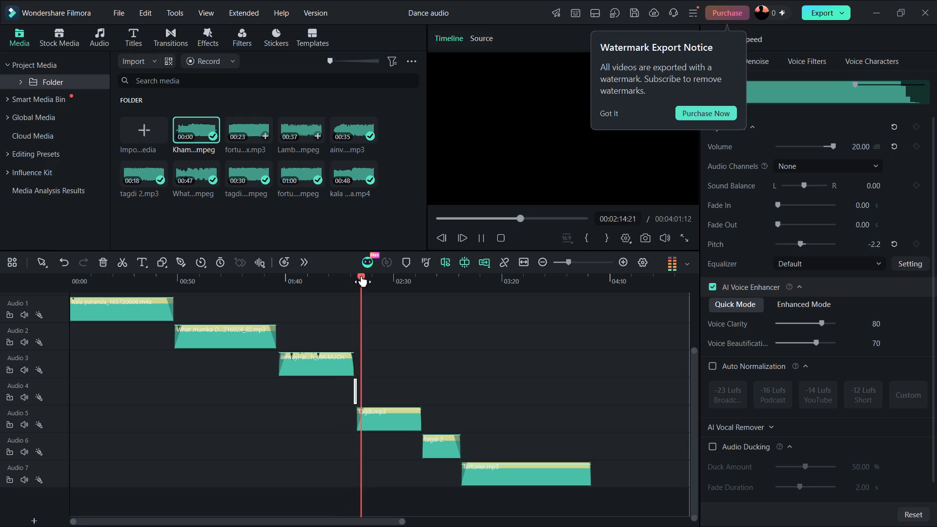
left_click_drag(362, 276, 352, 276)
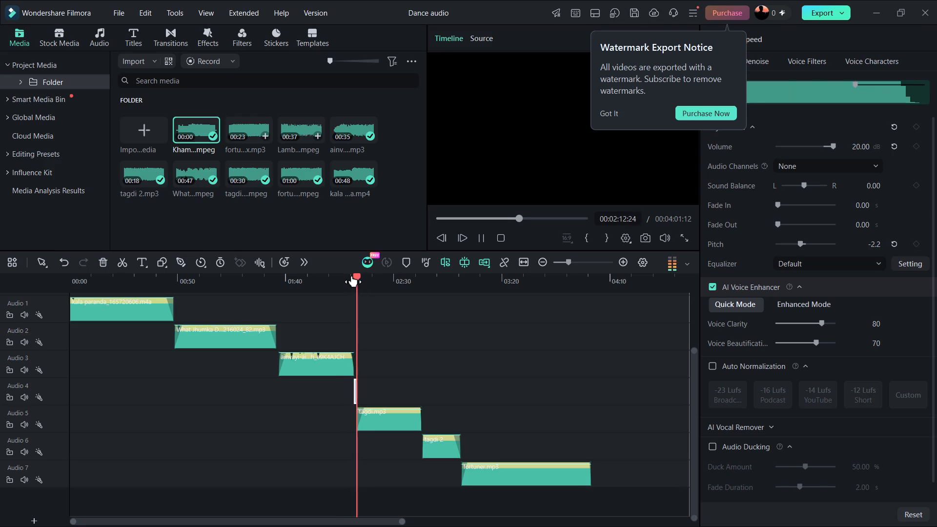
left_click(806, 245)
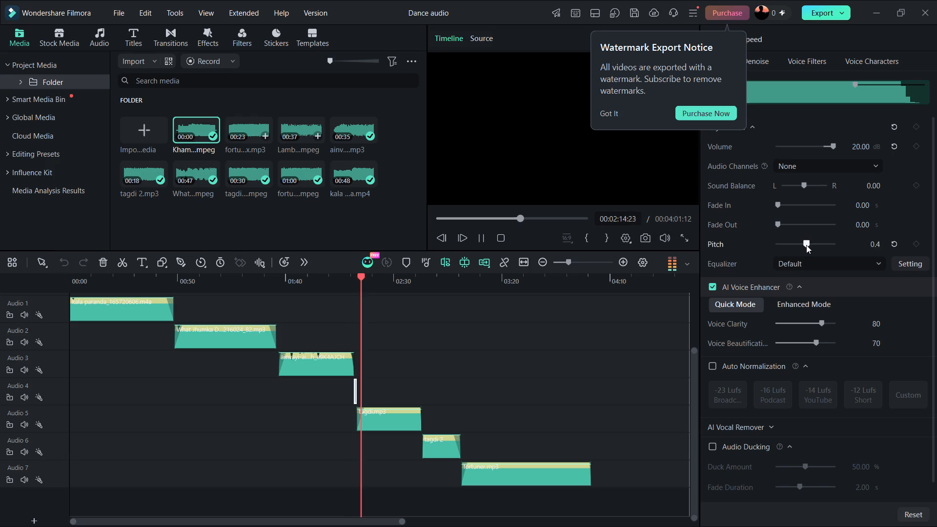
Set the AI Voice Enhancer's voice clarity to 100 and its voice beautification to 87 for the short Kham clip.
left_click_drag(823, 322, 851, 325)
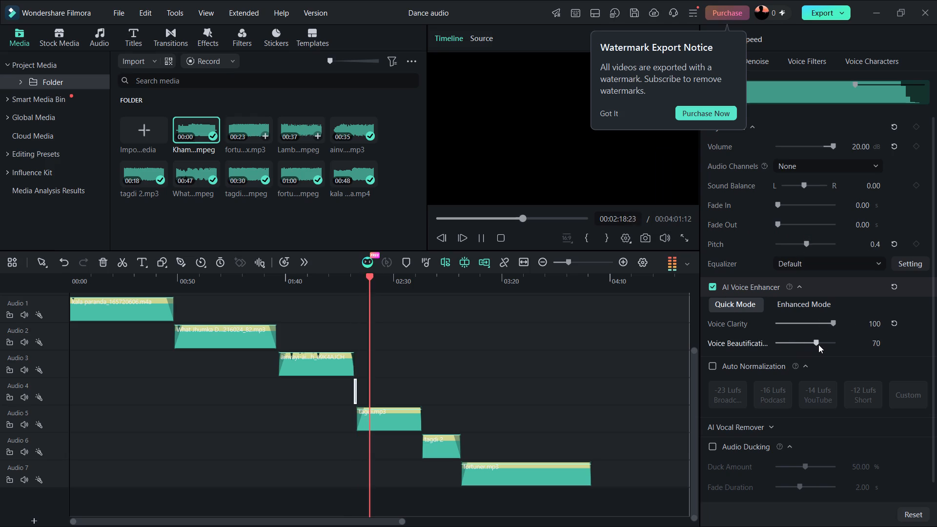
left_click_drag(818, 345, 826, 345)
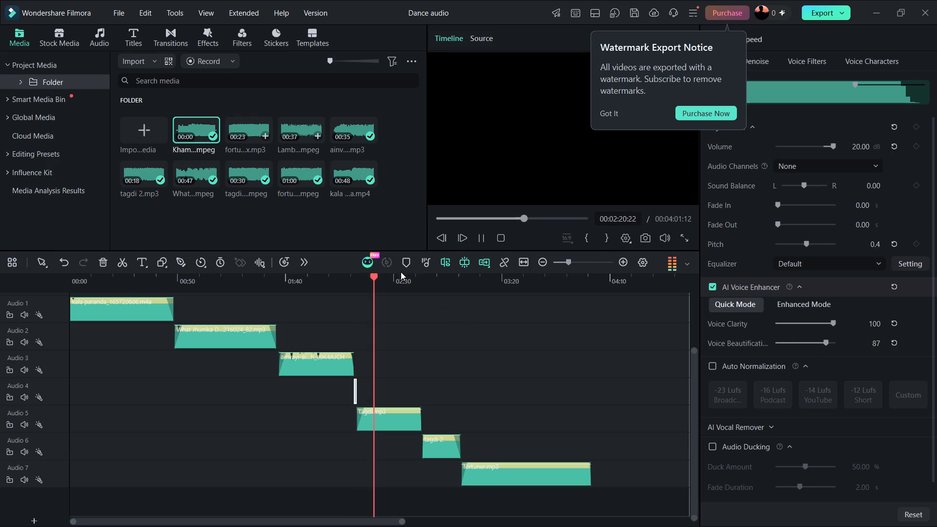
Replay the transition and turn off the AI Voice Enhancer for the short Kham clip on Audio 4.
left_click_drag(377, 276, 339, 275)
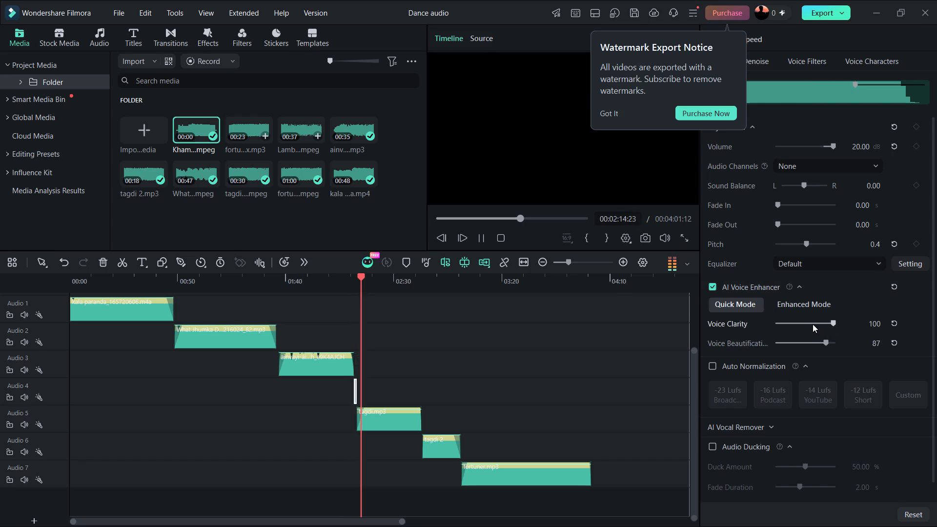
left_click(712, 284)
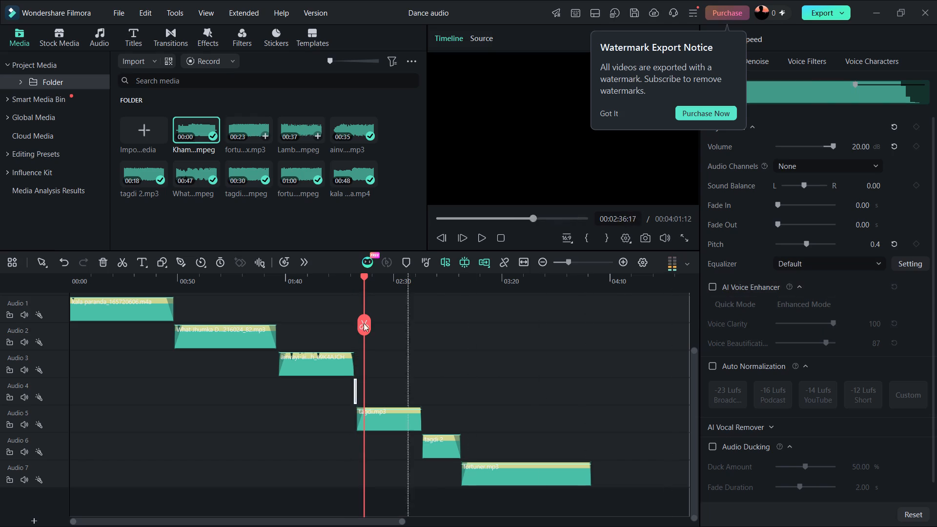
Replay the transition, dismissing the watermark export notice, and apply Auto Normalization at -23 Lufs to the short Kham clip on Audio 4.
left_click_drag(366, 275, 346, 276)
key("space")
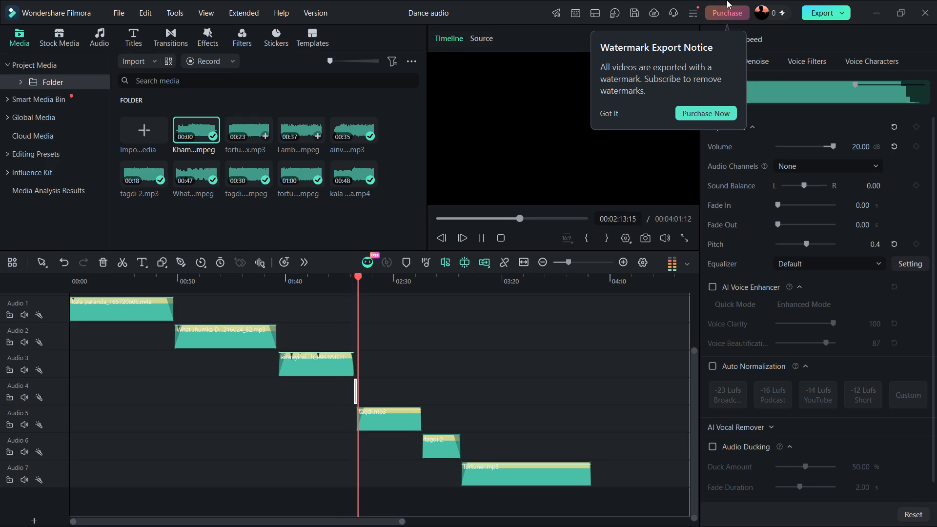
left_click(606, 114)
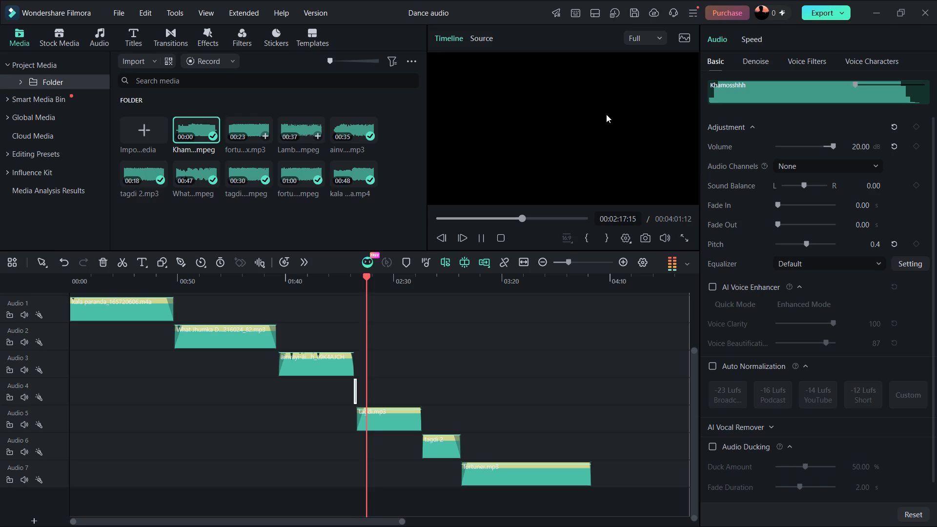
key("space")
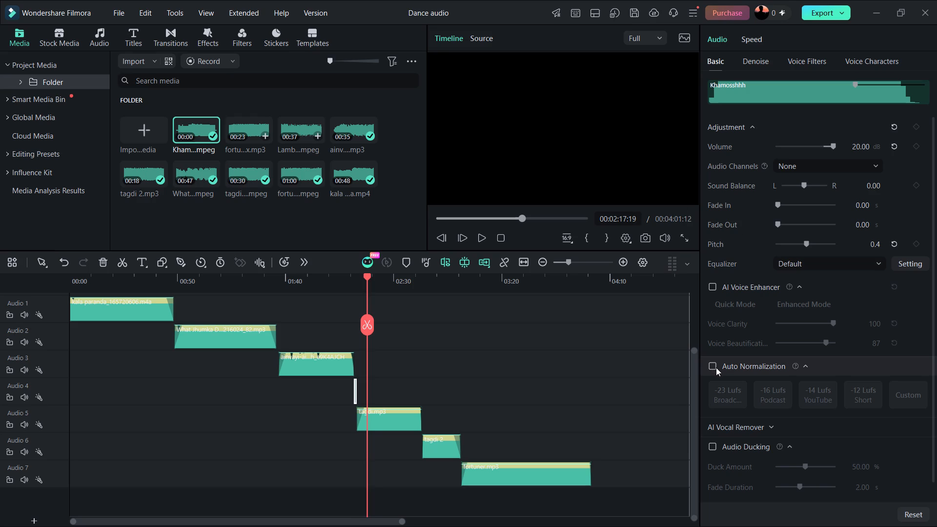
left_click(716, 367)
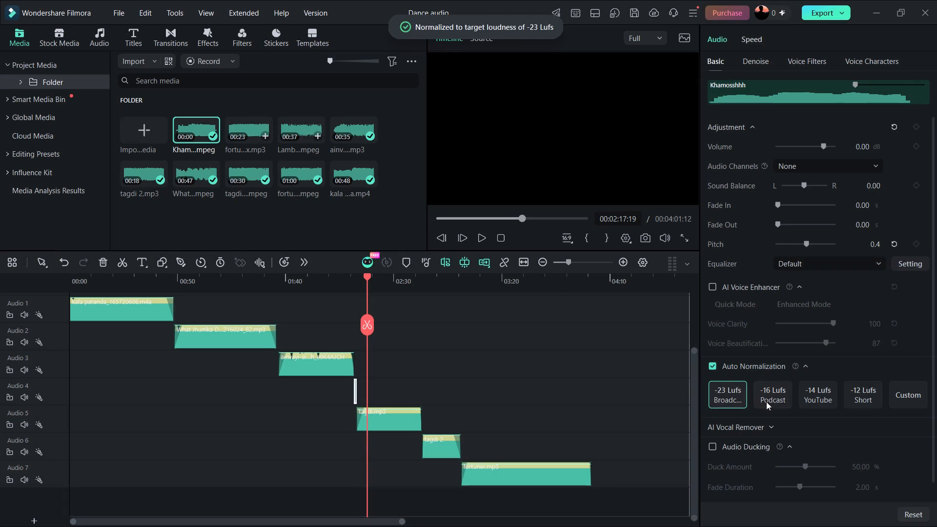
Replay the transition and turn off Auto Normalization for the short Kham clip on Audio 4.
left_click_drag(367, 276, 346, 277)
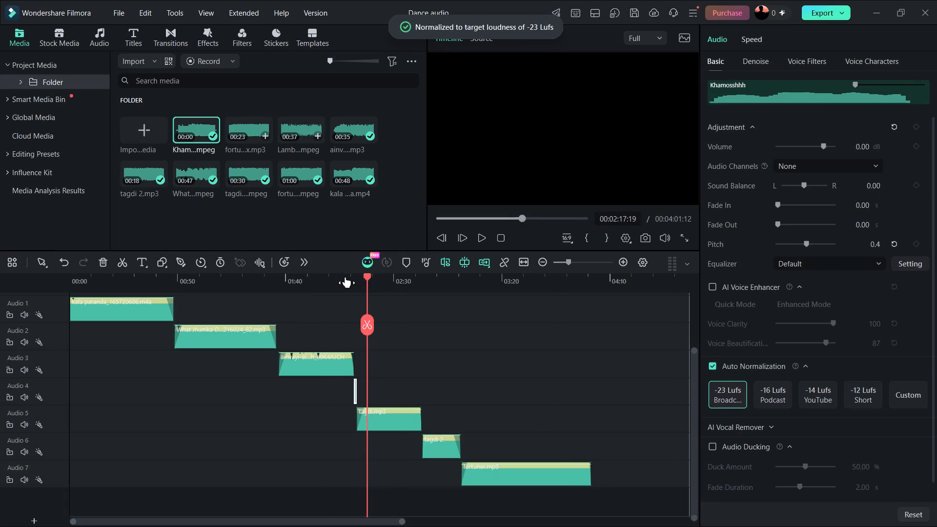
left_click_drag(346, 277, 344, 277)
left_click(344, 277)
key("space")
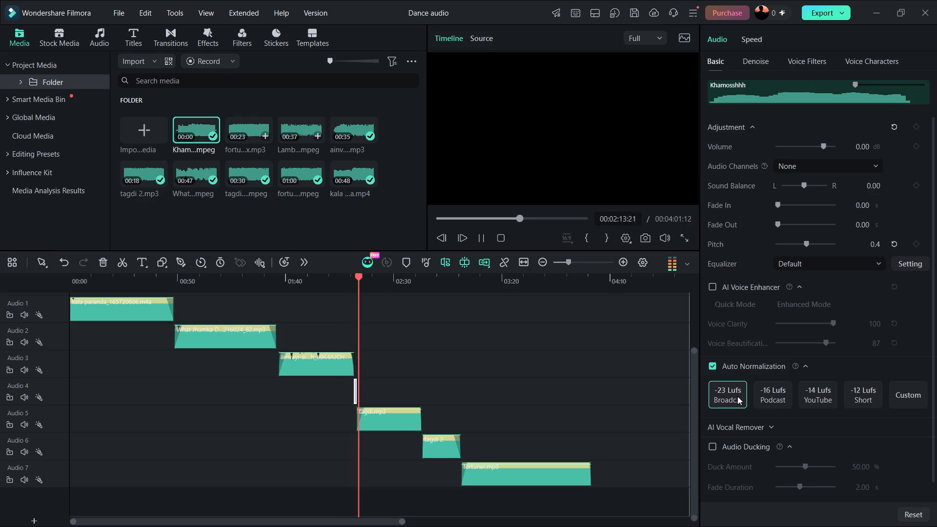
left_click(713, 365)
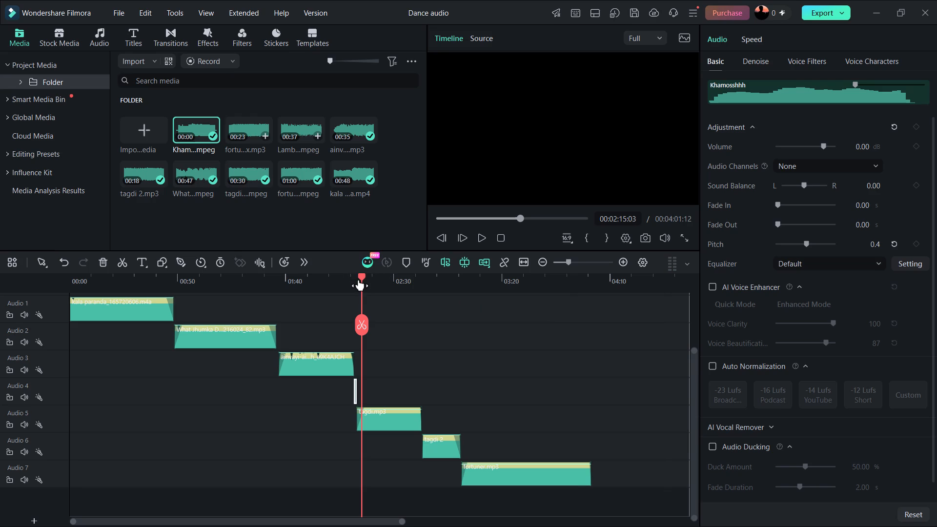
Replay the transition and set the equalizer of the short Kham clip on Audio 4 to the Hard Rock preset.
left_click_drag(363, 277, 355, 279)
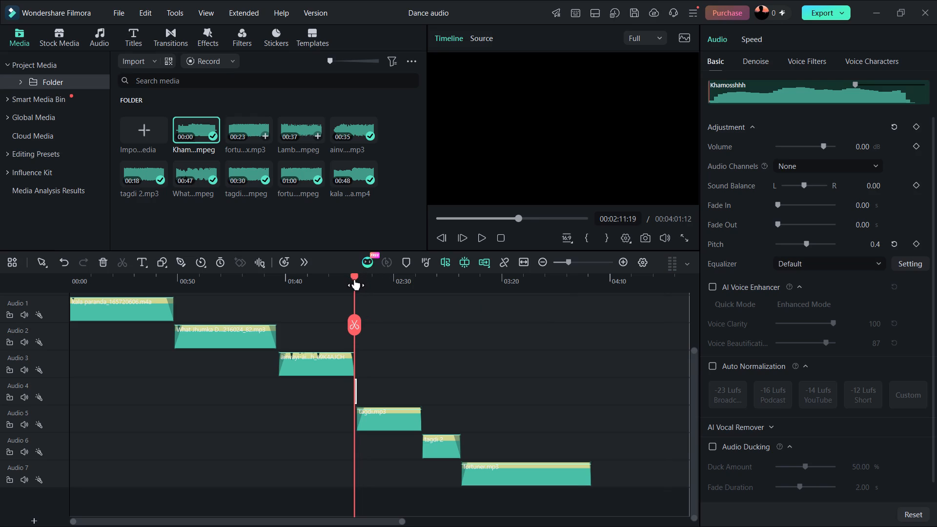
left_click_drag(355, 279, 350, 280)
key("space")
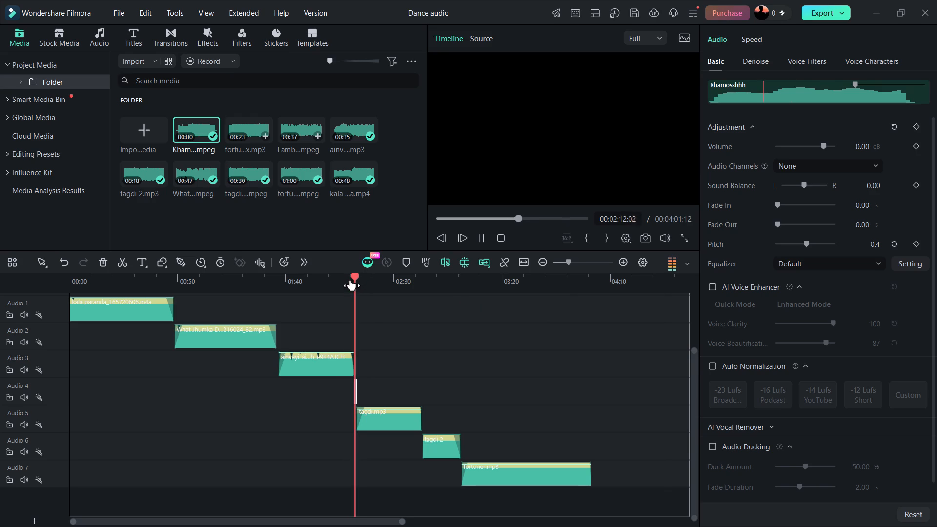
key("space")
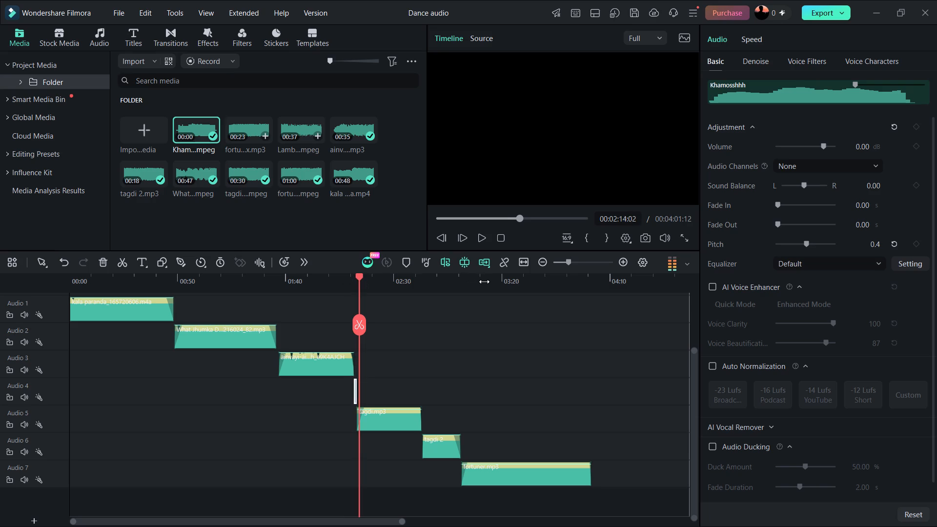
scroll(785, 409, "down", 2)
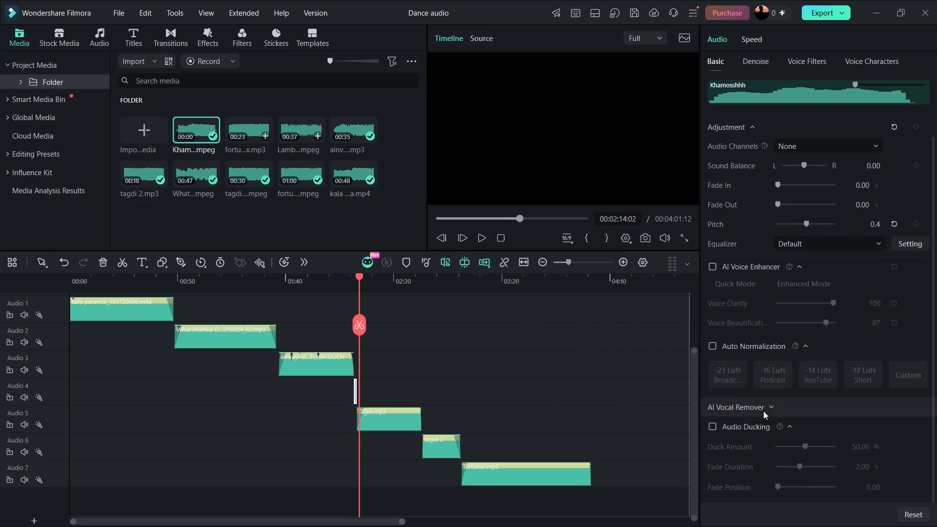
left_click(763, 411)
left_click(763, 411)
left_click(815, 242)
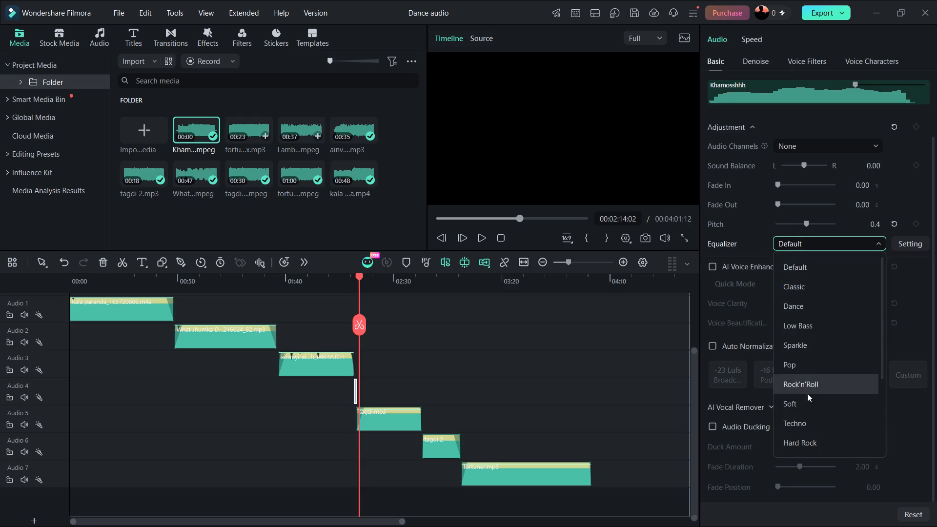
left_click(805, 439)
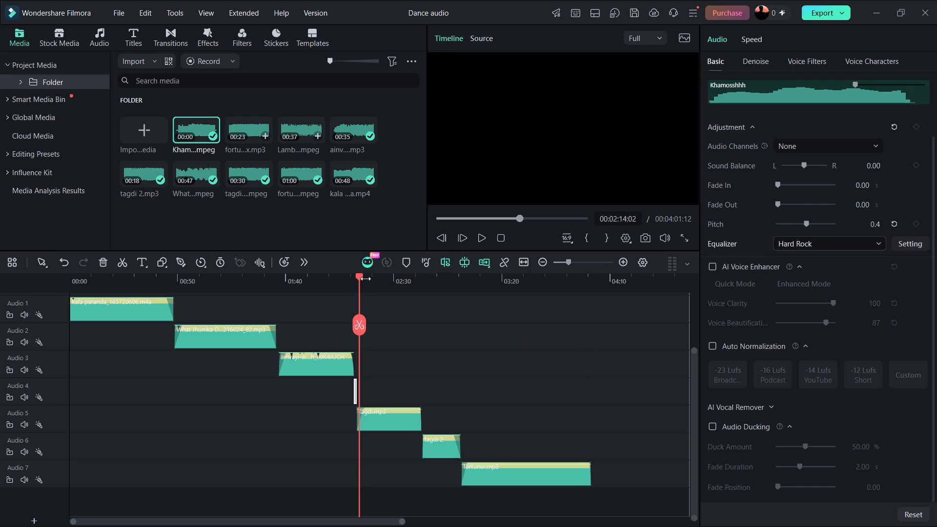
Replay the transition and reset the pitch of the short Kham clip on Audio 4 to 0.0.
left_click_drag(356, 276, 347, 275)
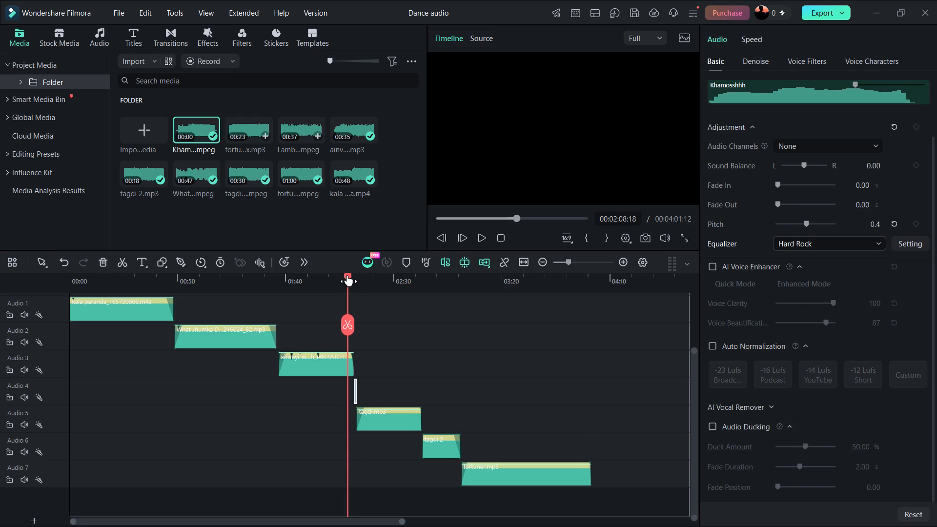
left_click(348, 275)
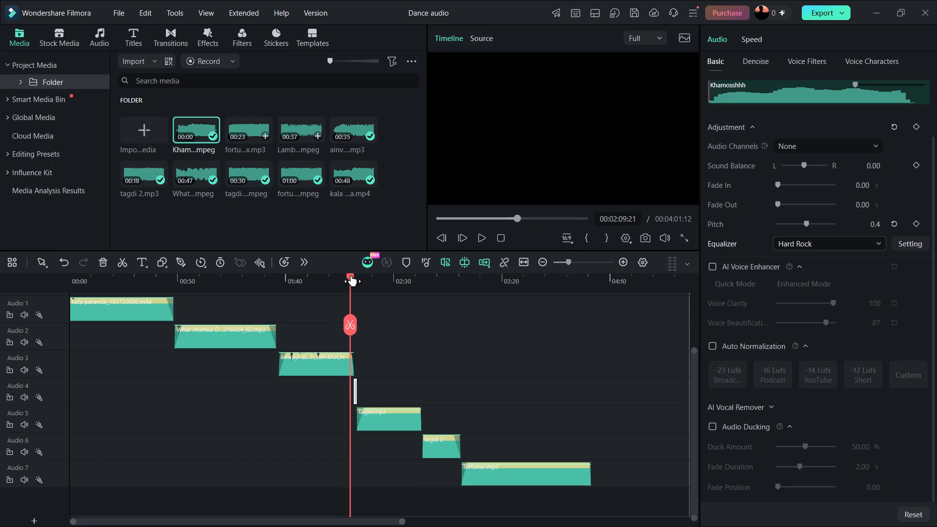
key("space")
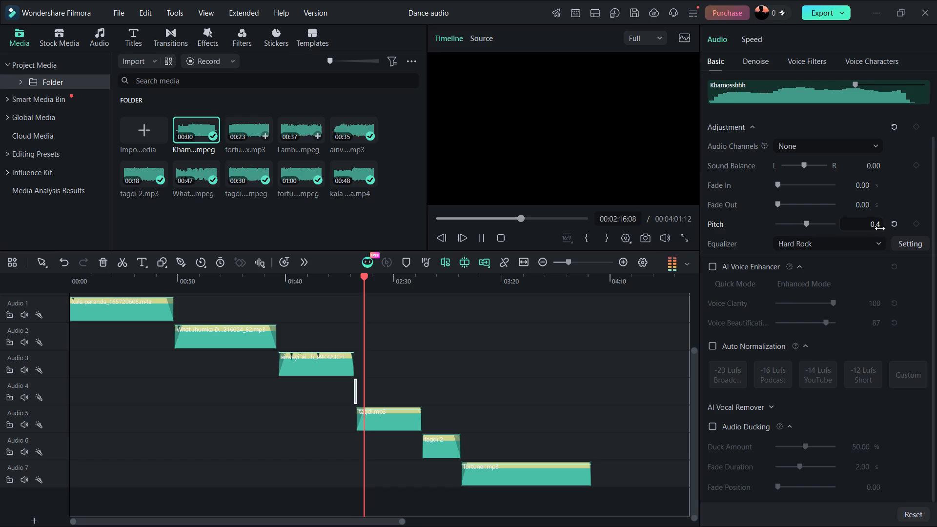
left_click(893, 227)
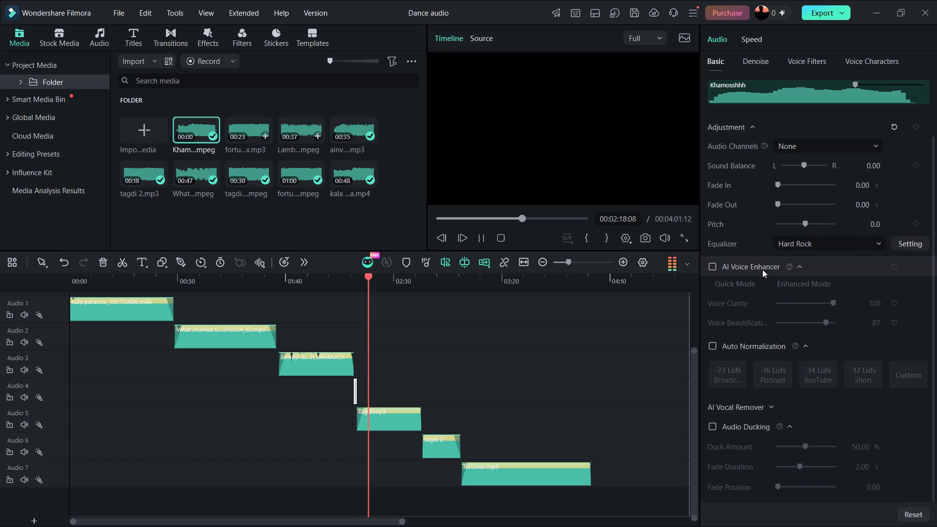
Replay the transition around the short Kham clip and set the fade-in of tagdi.mp3 on Audio 5 to 0.20 s.
key("space")
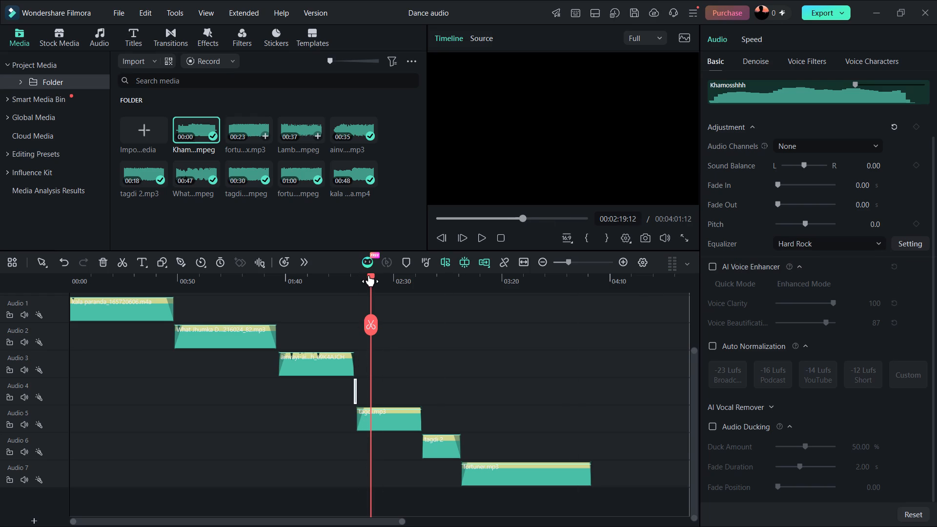
left_click_drag(370, 276, 350, 277)
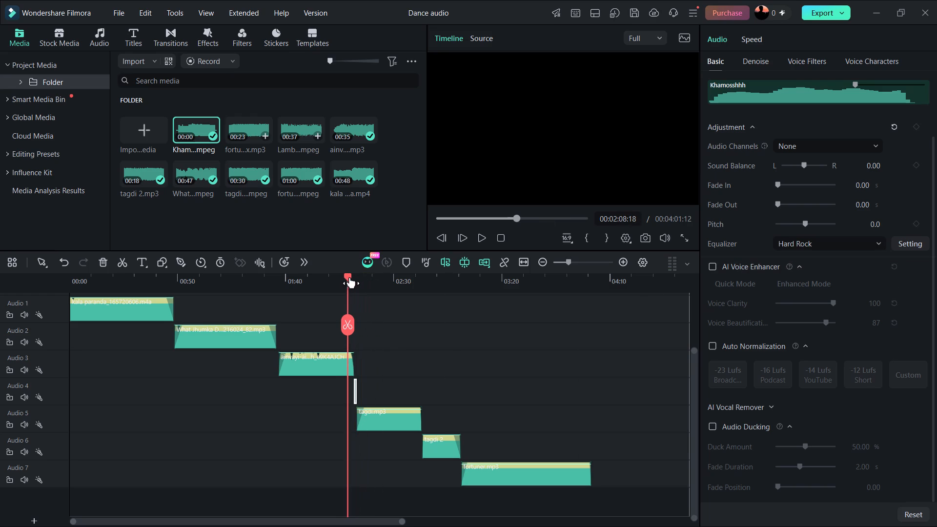
left_click_drag(350, 277, 351, 277)
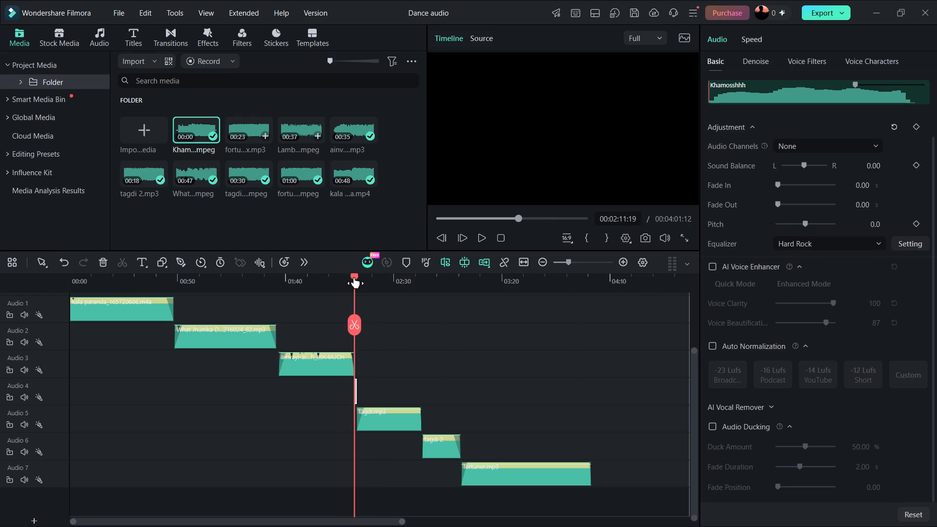
left_click_drag(354, 277, 347, 276)
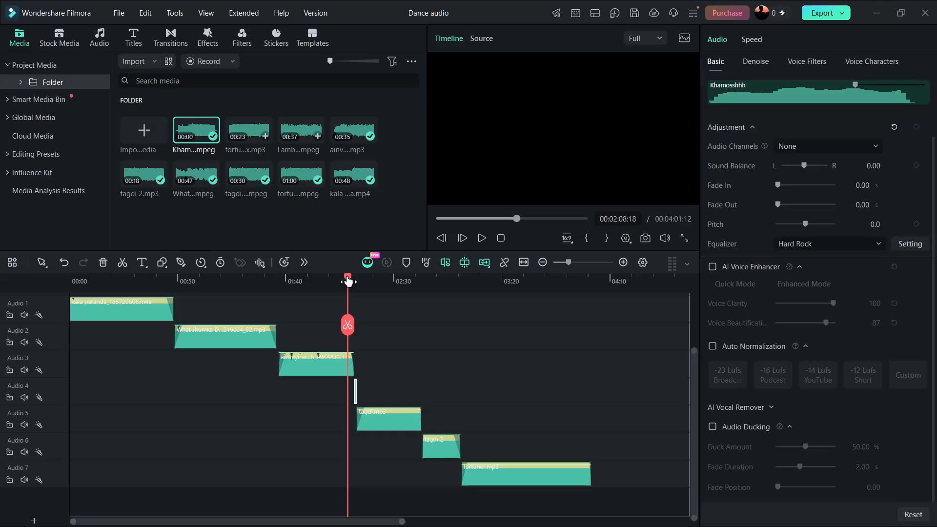
left_click(347, 276)
key("space")
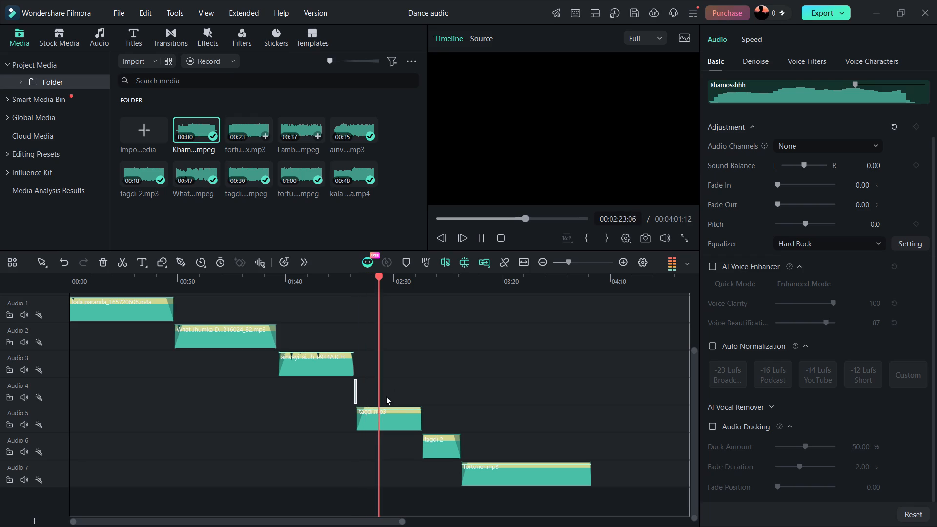
left_click(366, 426)
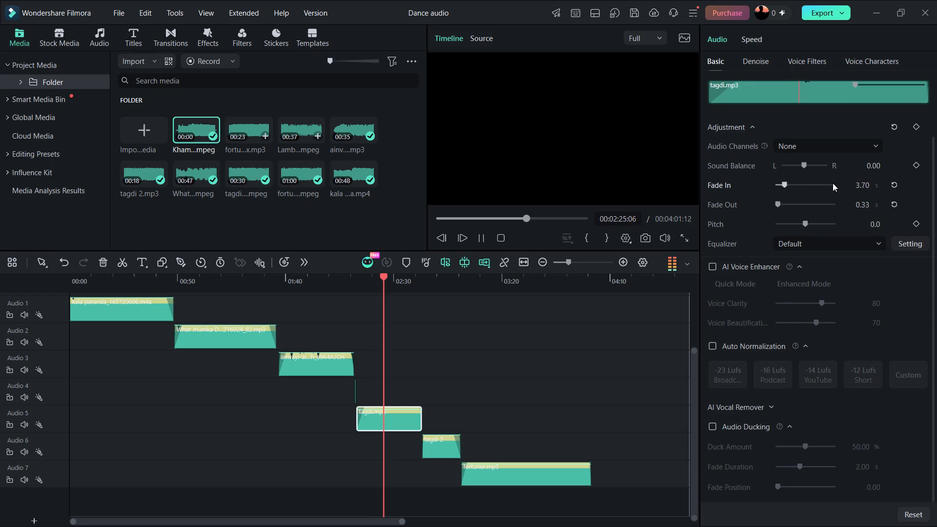
left_click(861, 184)
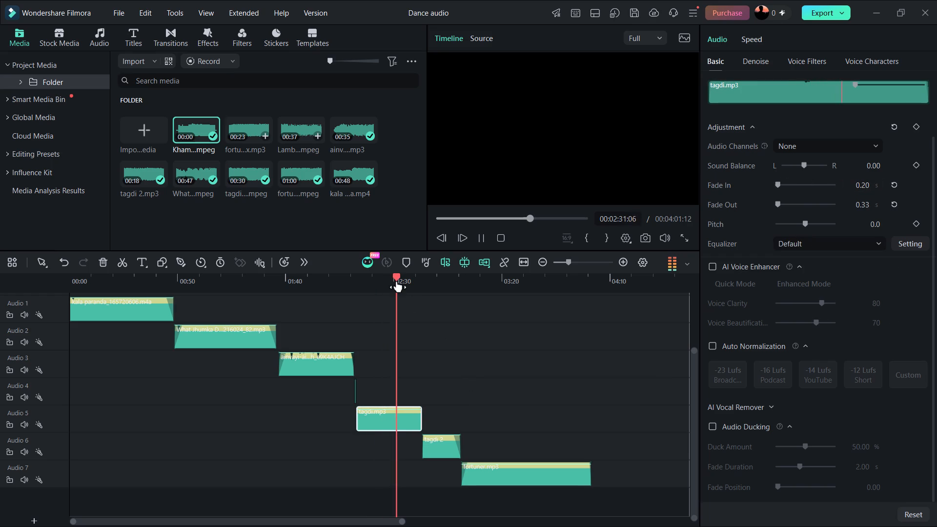
Replay the transition and set the equalizer of the short Kham clip on Audio 4 to the Default preset.
left_click_drag(397, 275, 354, 282)
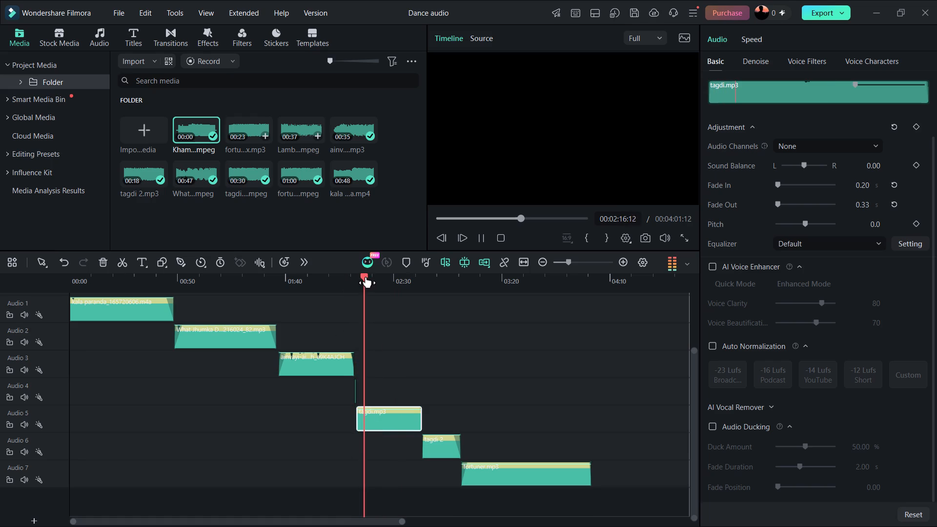
left_click_drag(367, 277, 348, 280)
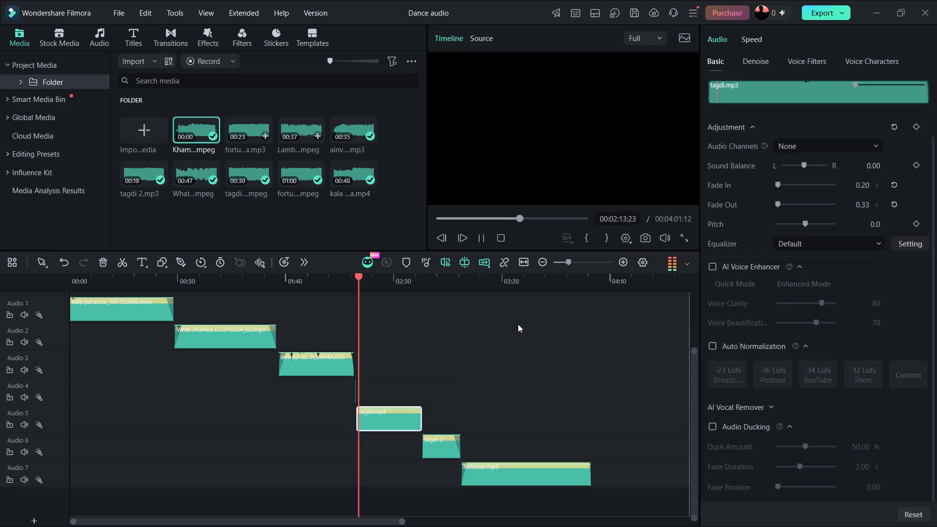
key("space")
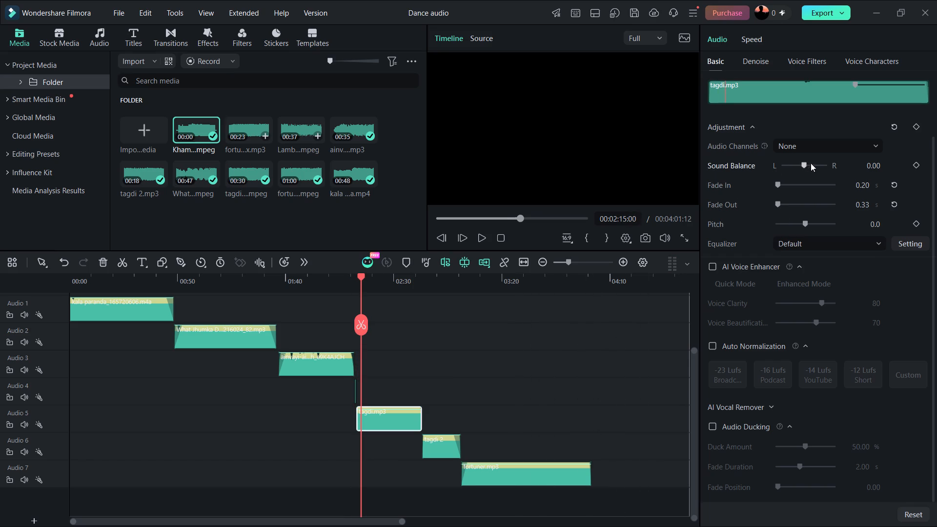
left_click(827, 145)
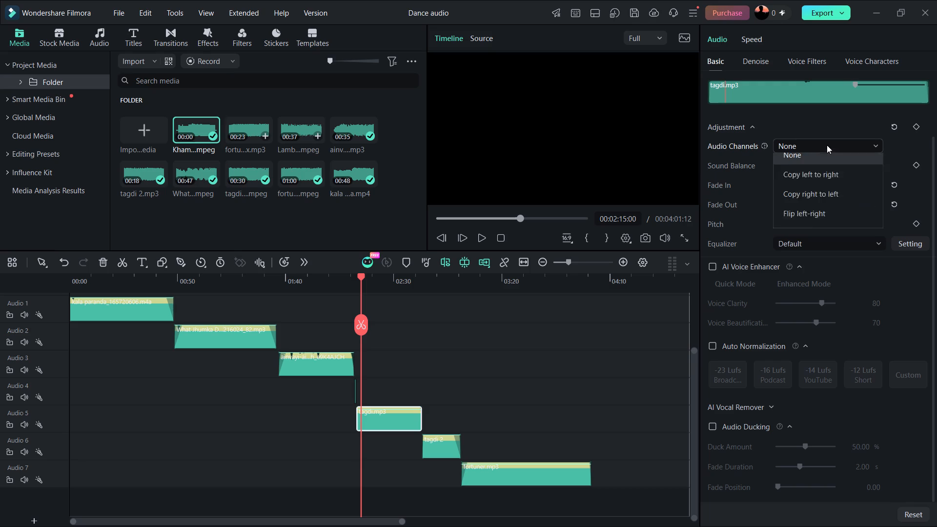
left_click(826, 256)
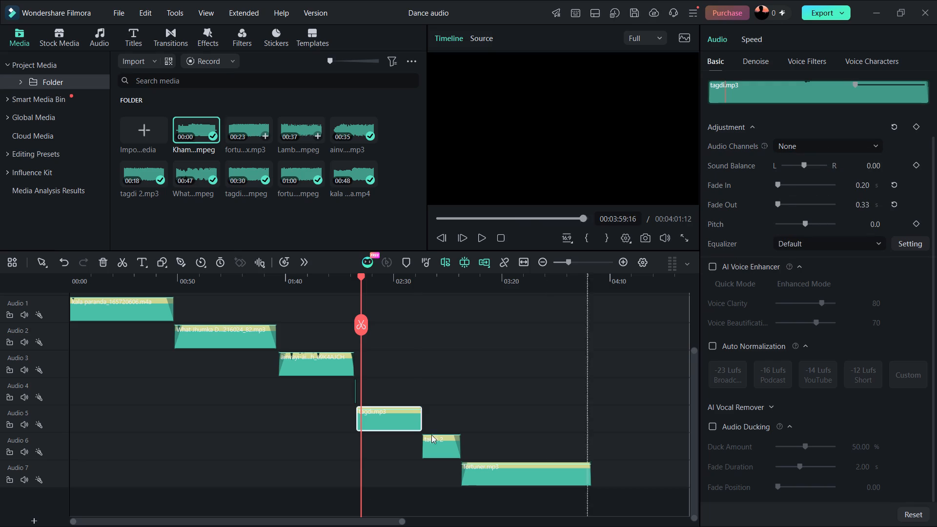
left_click(354, 387)
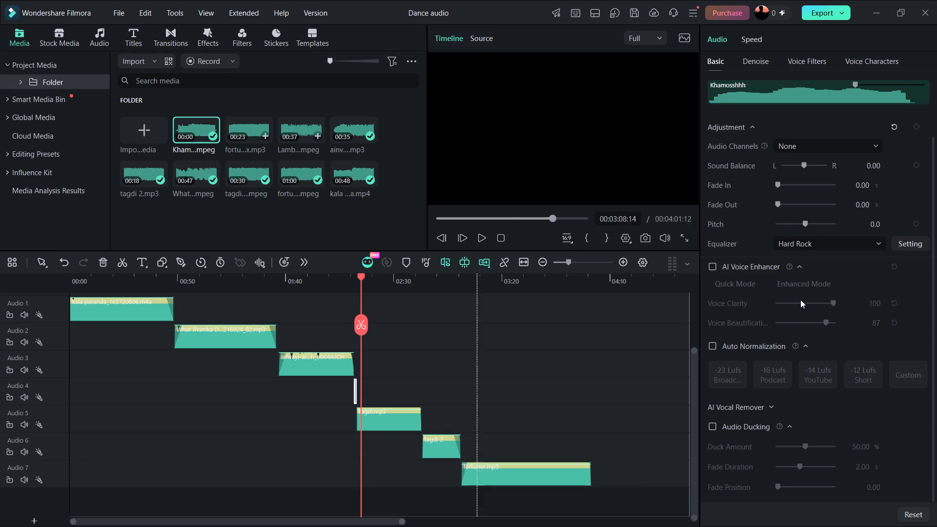
left_click(884, 243)
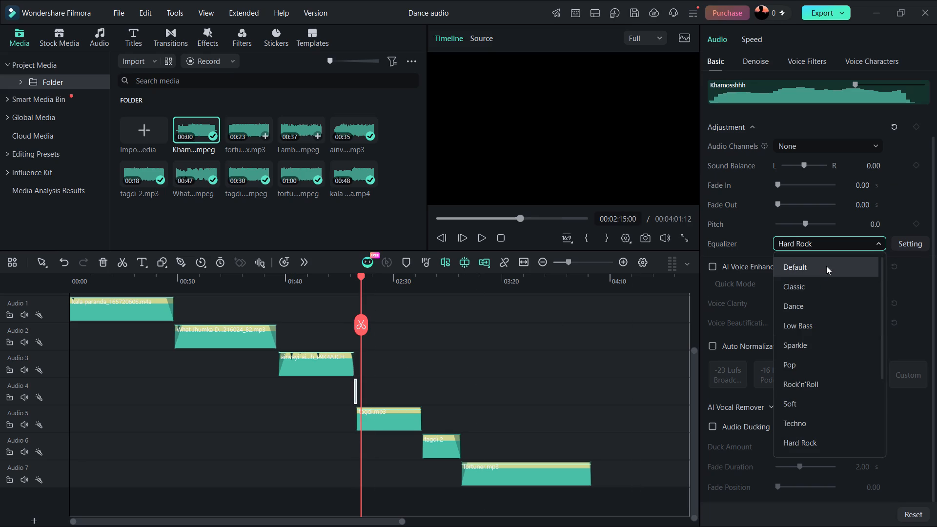
left_click(822, 270)
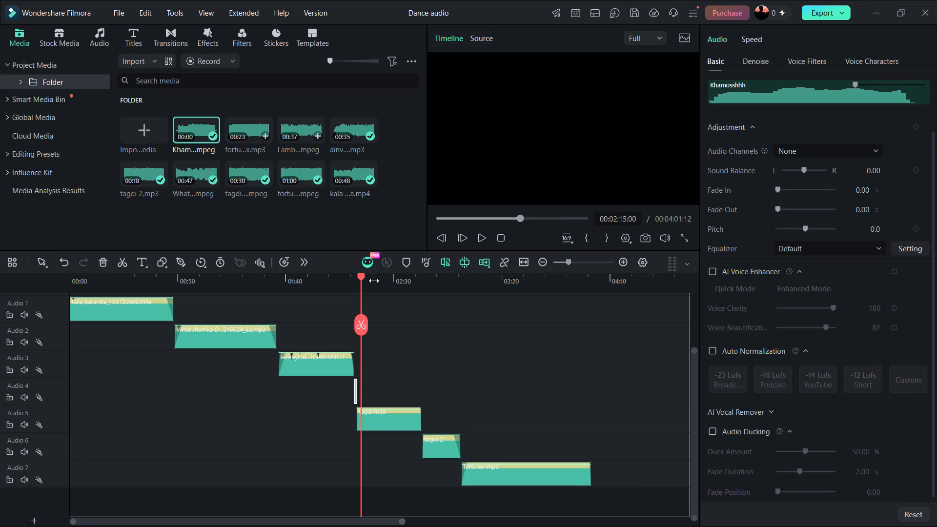
Replay the transition and raise the volume of the short Kham clip on Audio 4 to 20.00 dB.
left_click_drag(364, 278, 352, 277)
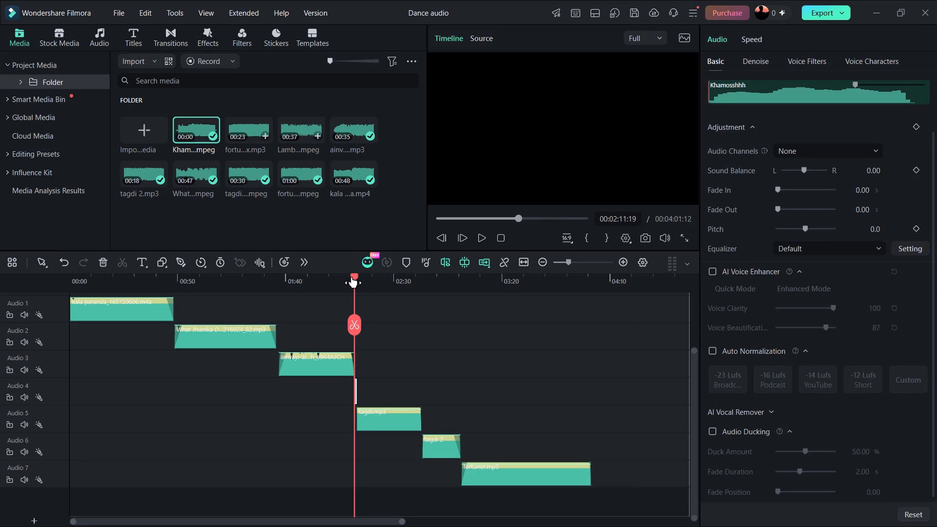
left_click_drag(352, 277, 349, 277)
key("space")
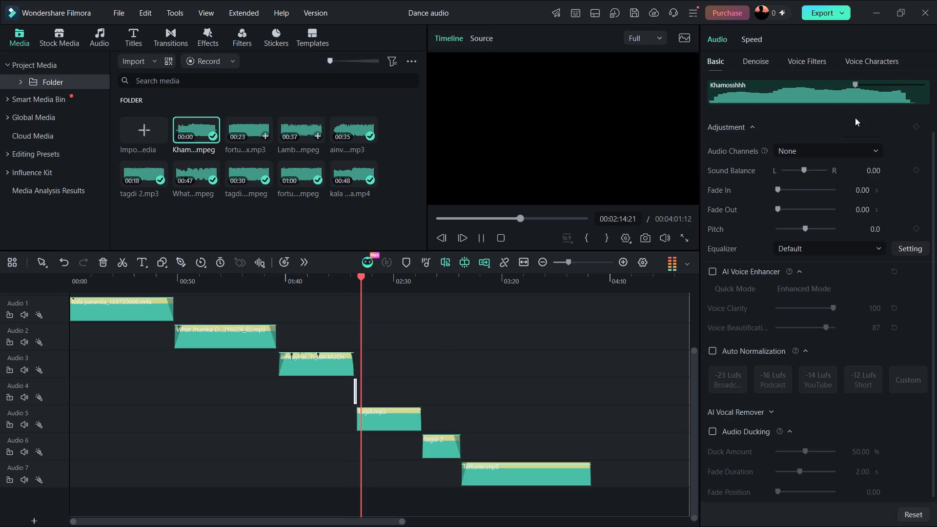
scroll(816, 138, "up", 2)
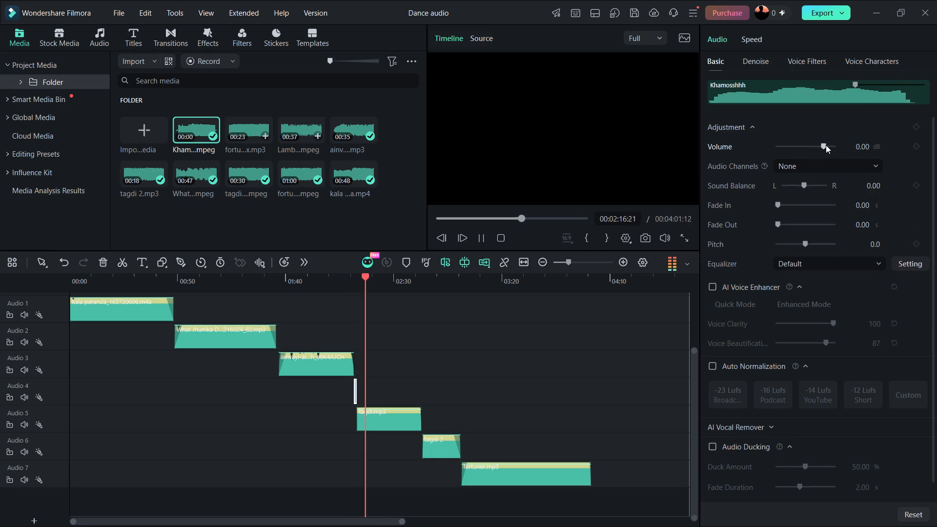
left_click_drag(825, 145, 844, 145)
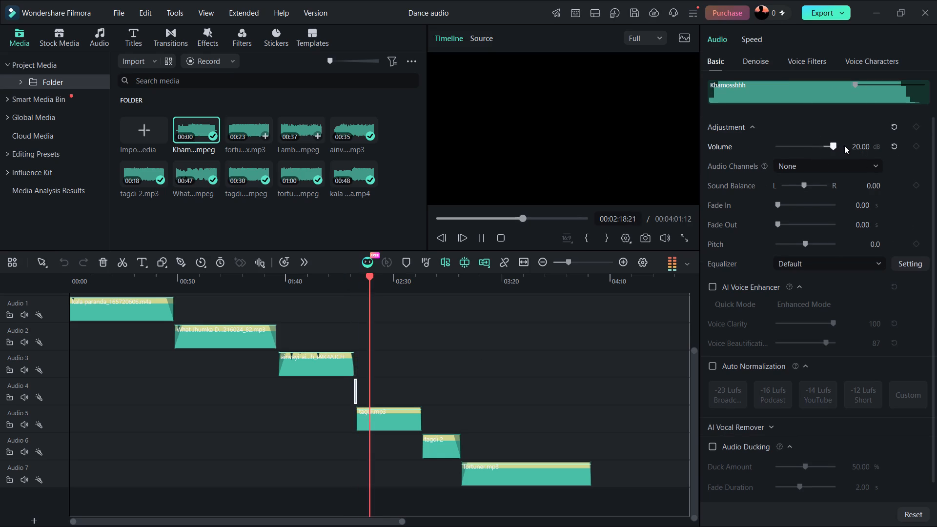
Replay the transition and examine the Denoise, Voice Filters and Voice Characters options for the short Kham clip on Audio 4.
left_click_drag(374, 276, 357, 278)
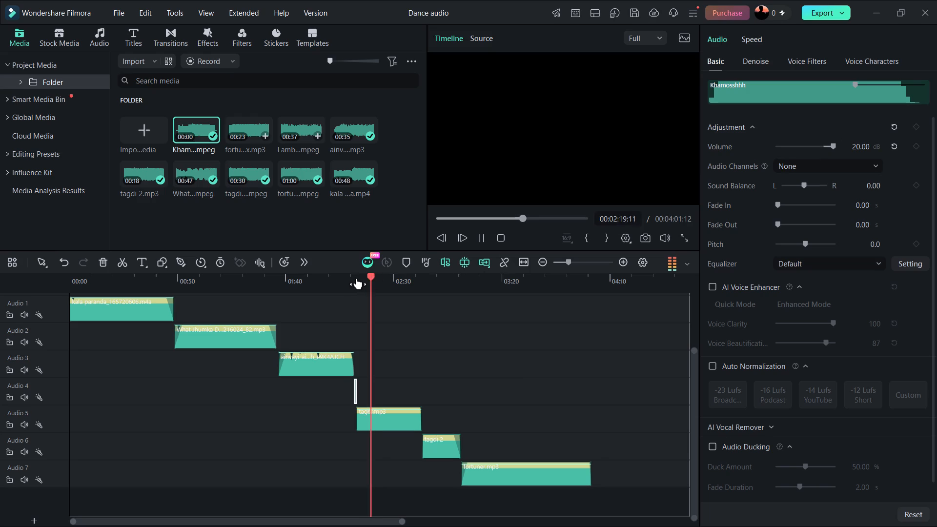
left_click_drag(357, 278, 354, 278)
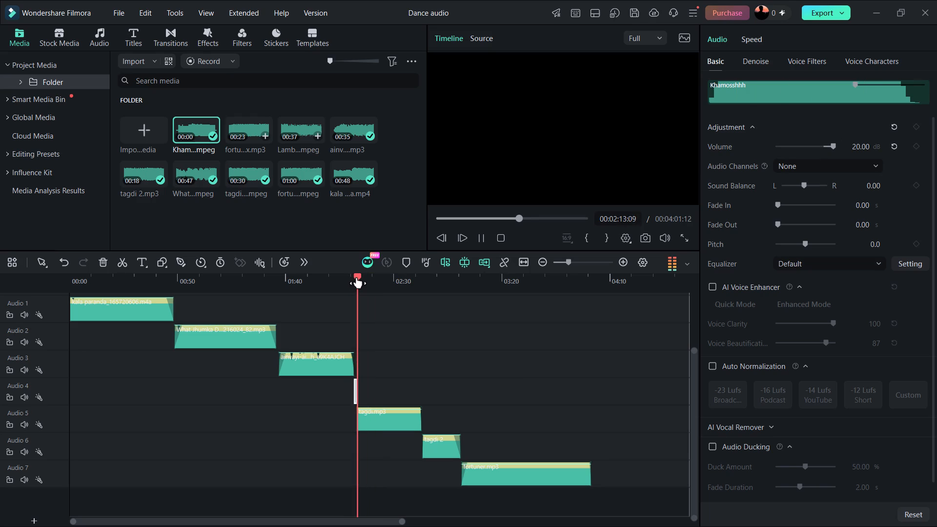
left_click_drag(357, 277, 350, 277)
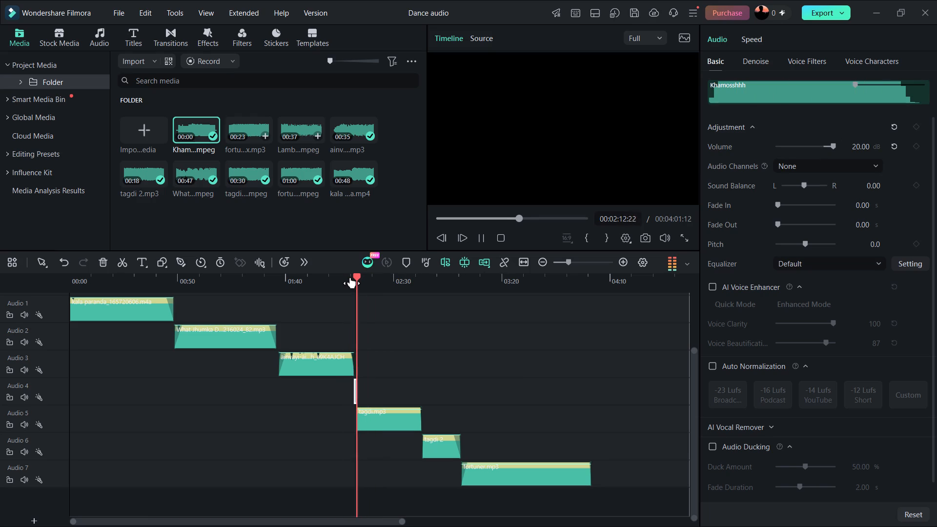
key("space")
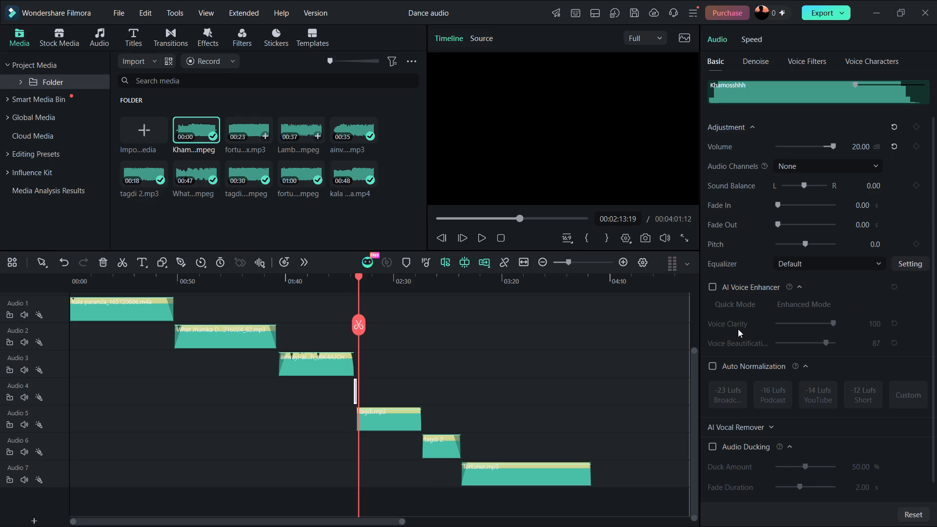
scroll(829, 298, "down", 3)
scroll(829, 298, "up", 5)
left_click(757, 58)
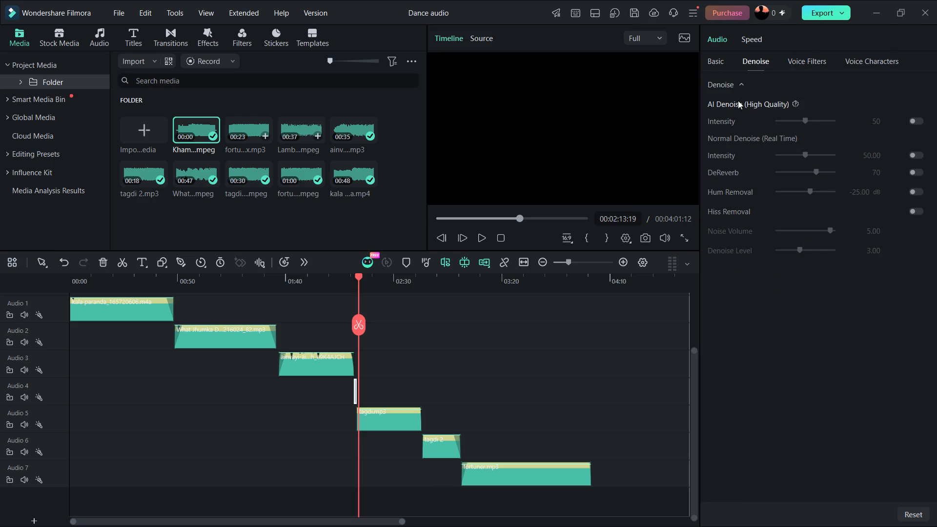
left_click(803, 56)
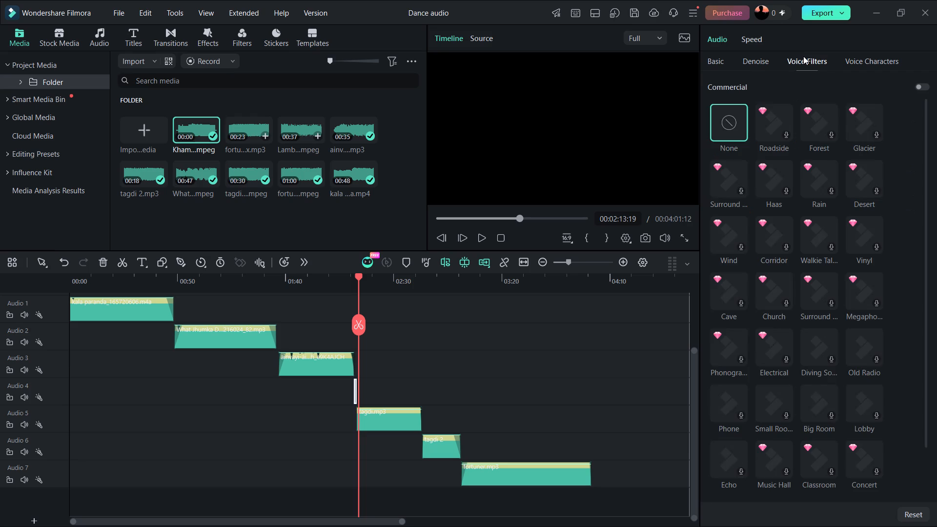
left_click(863, 53)
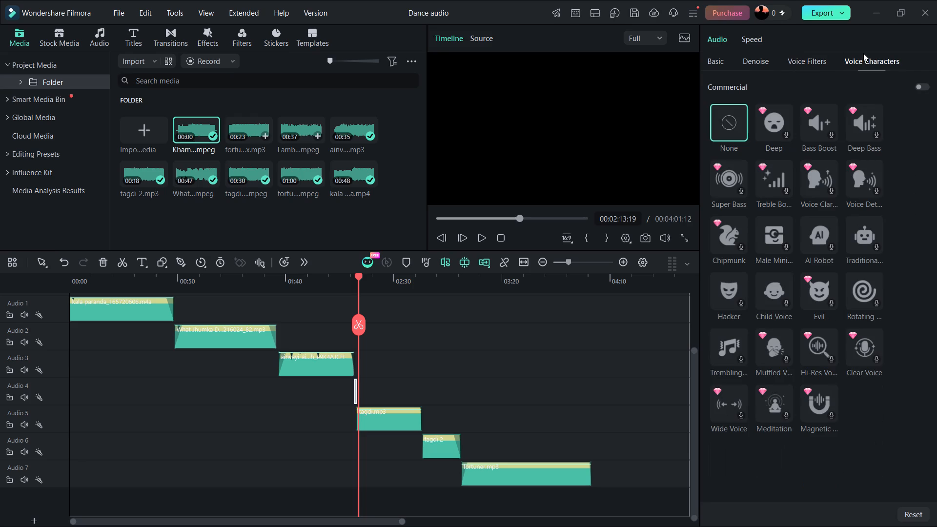
left_click_drag(358, 279, 349, 279)
key("space")
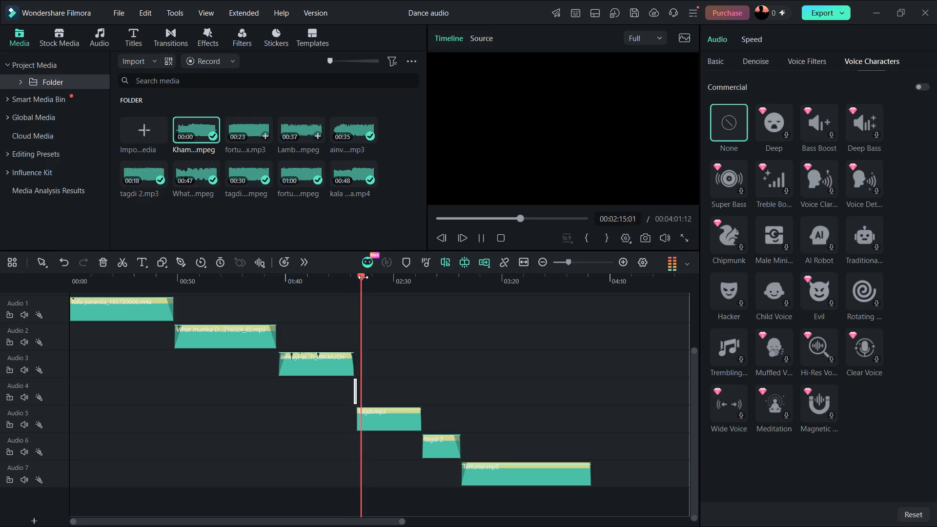
key("space")
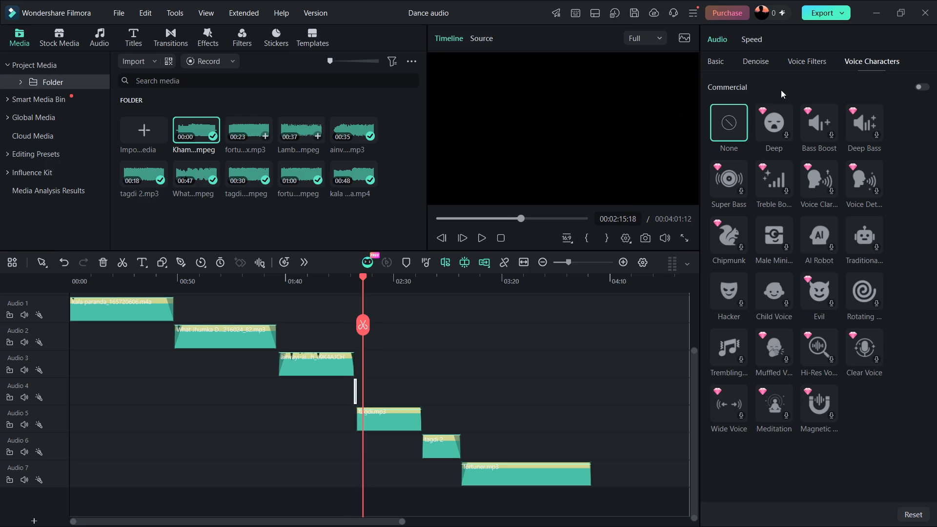
Export the Dance audio project locally as an MP3 audio file, choosing Export with Watermark, and open its output folder.
left_click(835, 10)
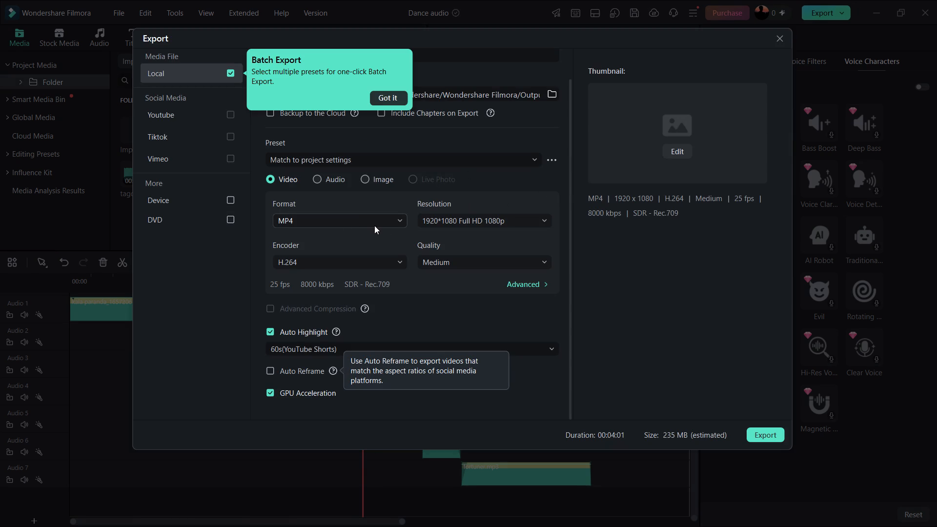
left_click(330, 182)
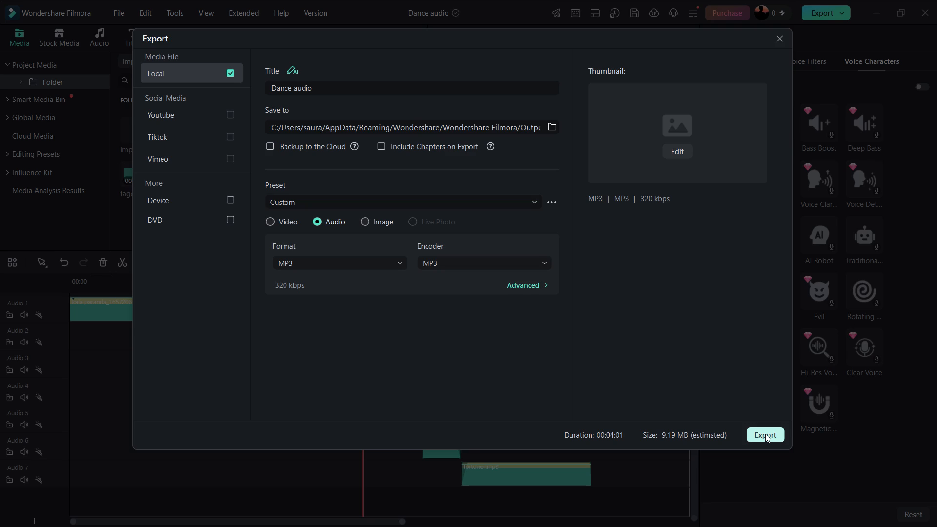
left_click(765, 434)
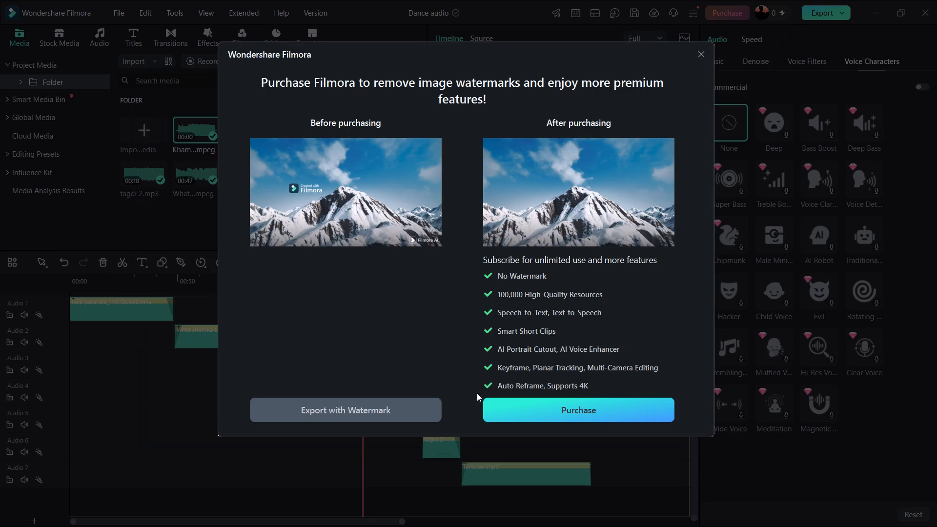
left_click(348, 412)
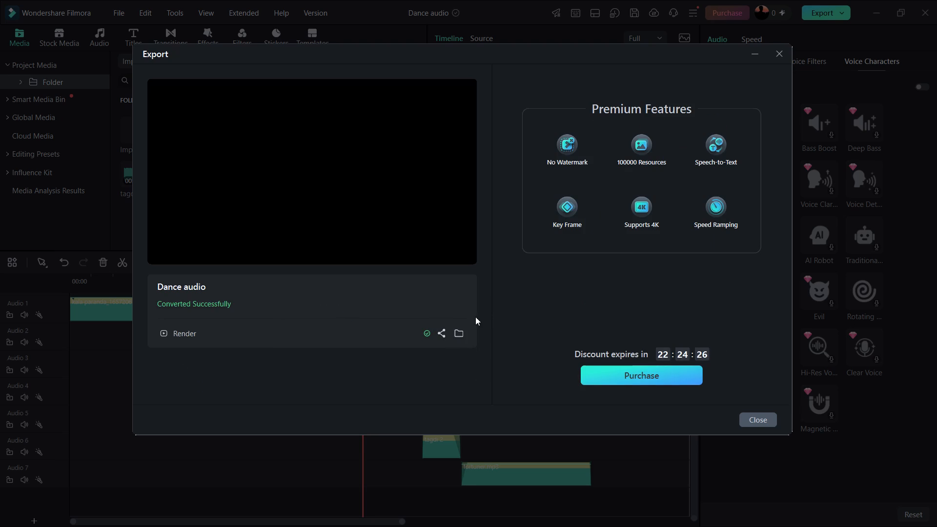
left_click(457, 332)
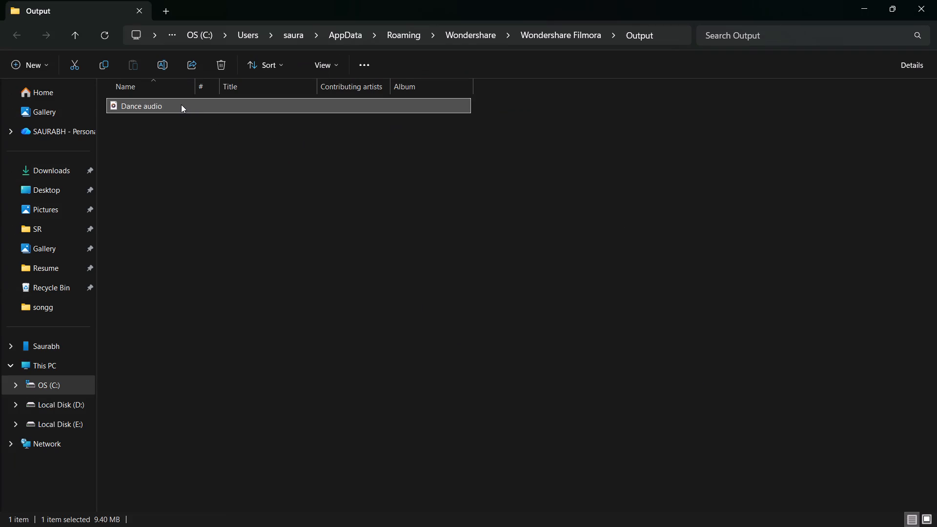
Move the exported Dance audio file from the Output folder to Downloads and open the Downloads folder.
left_click_drag(181, 104, 64, 169)
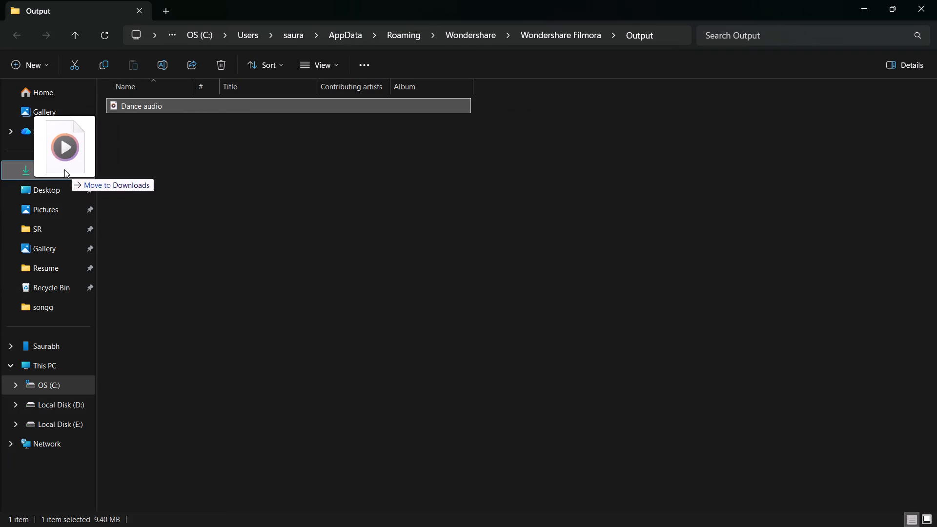
left_click_drag(64, 169, 64, 170)
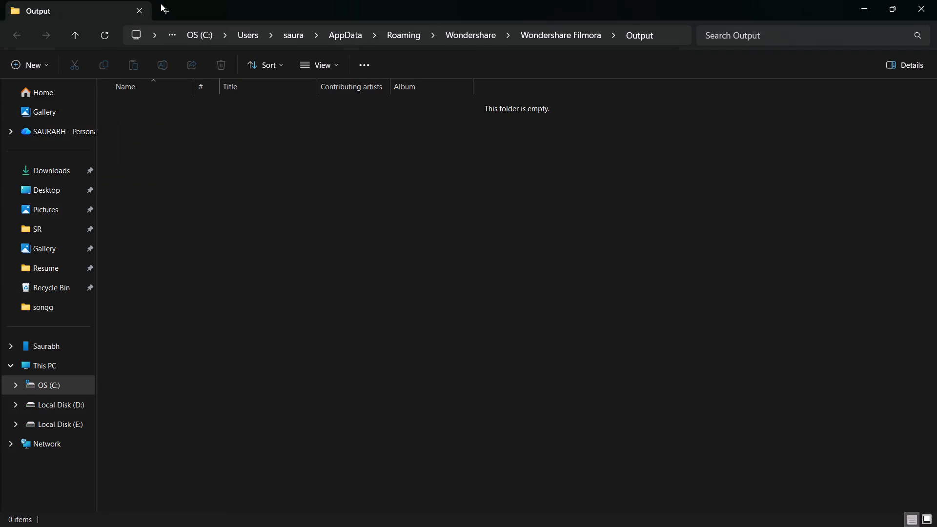
left_click(78, 31)
left_click(55, 173)
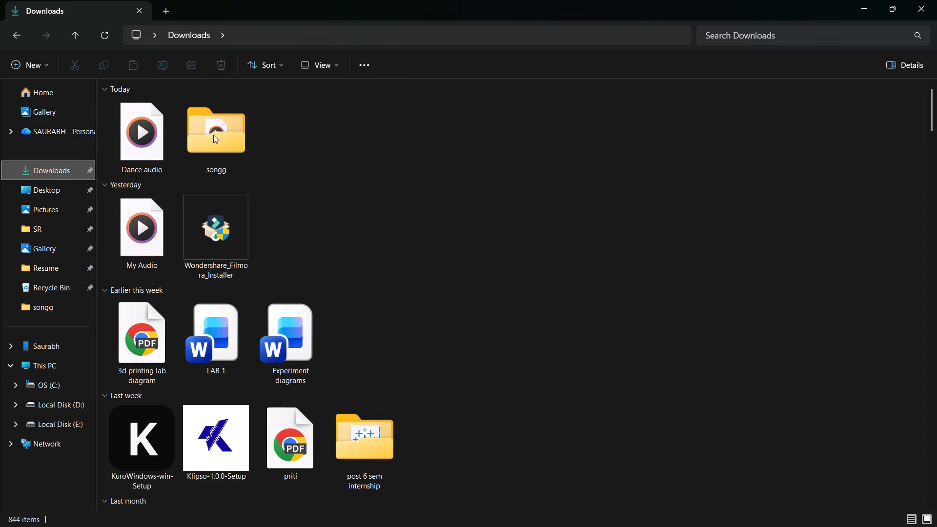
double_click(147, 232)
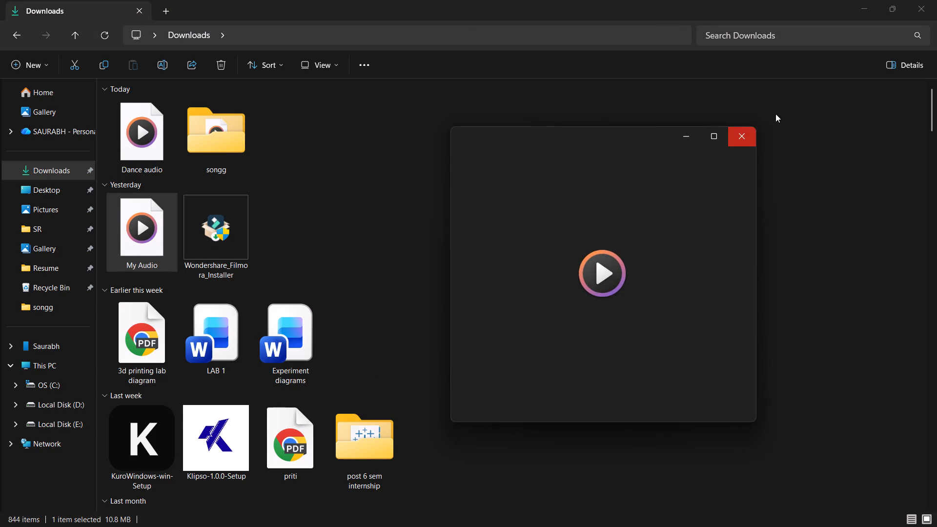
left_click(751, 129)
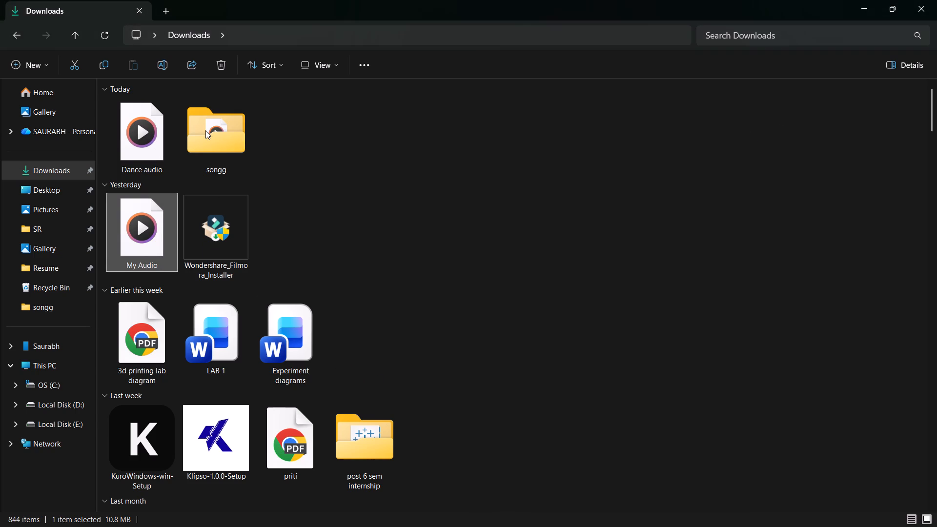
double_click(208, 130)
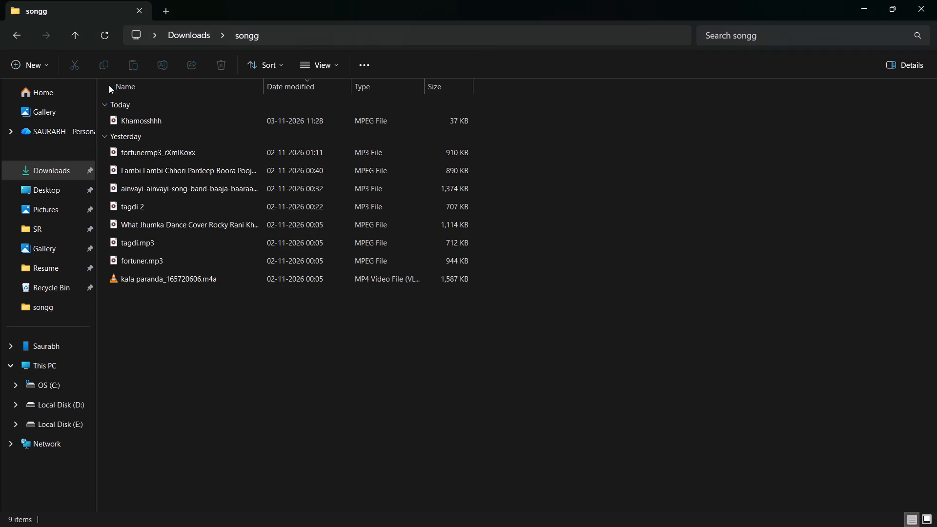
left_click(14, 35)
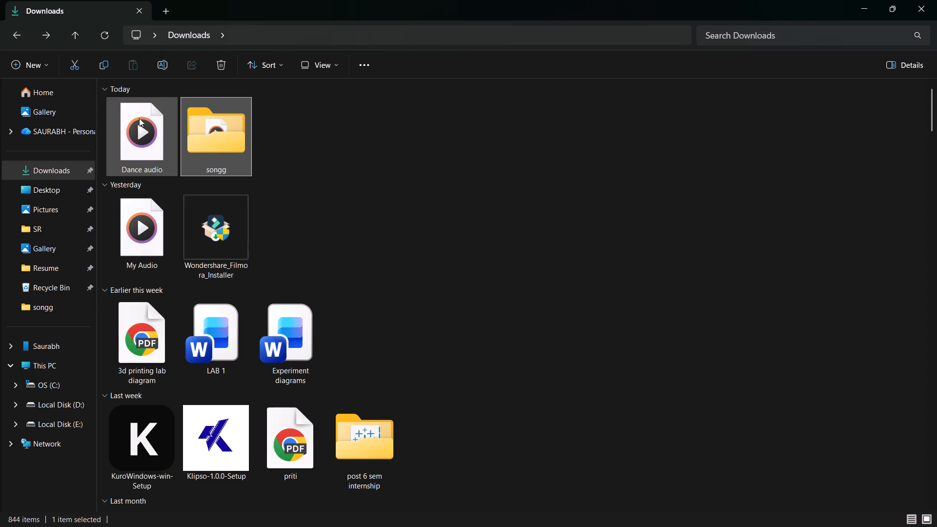
Play the exported Dance audio file in Media Player and skip ahead through it to check the song transitions.
double_click(139, 120)
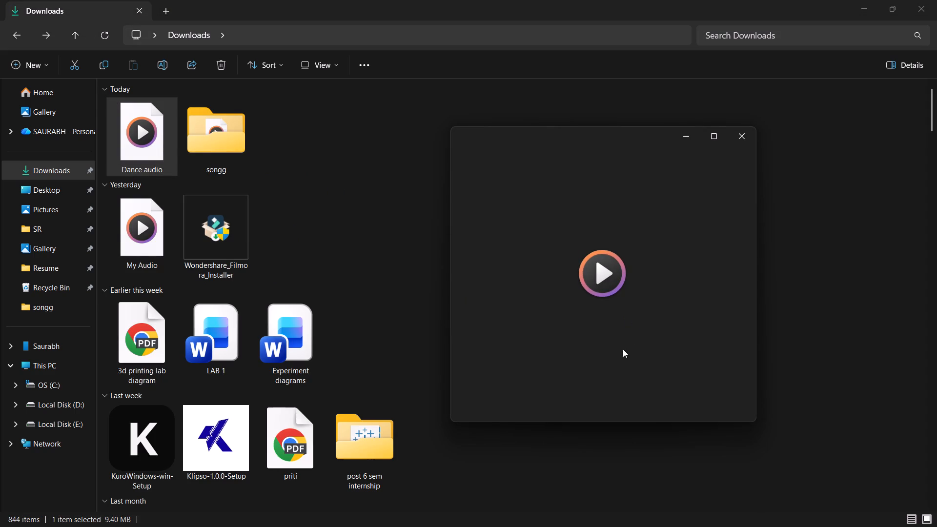
left_click(586, 372)
left_click(600, 359)
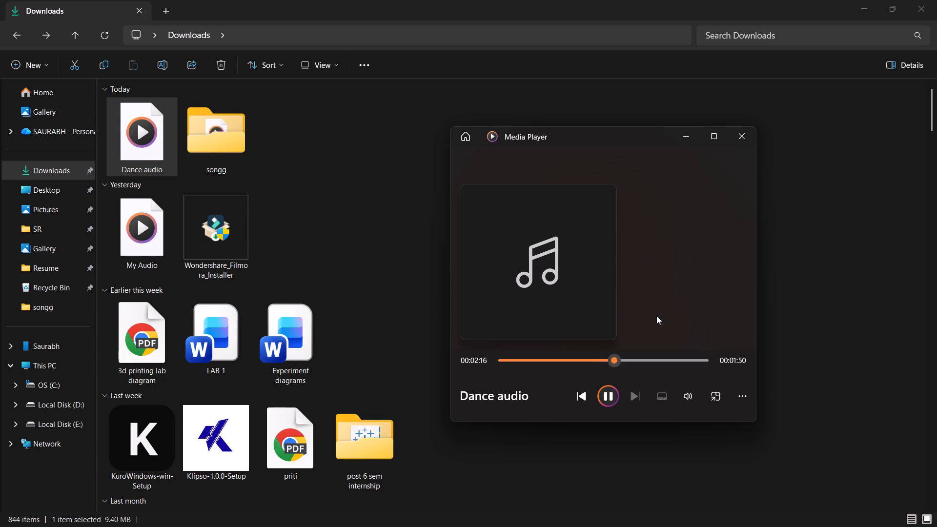
key("space")
key("space")
left_click(636, 359)
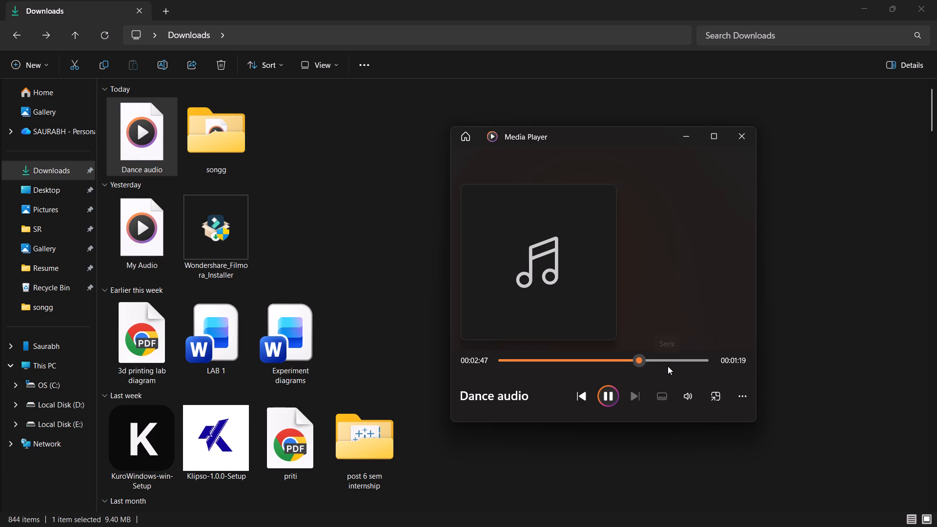
left_click(660, 357)
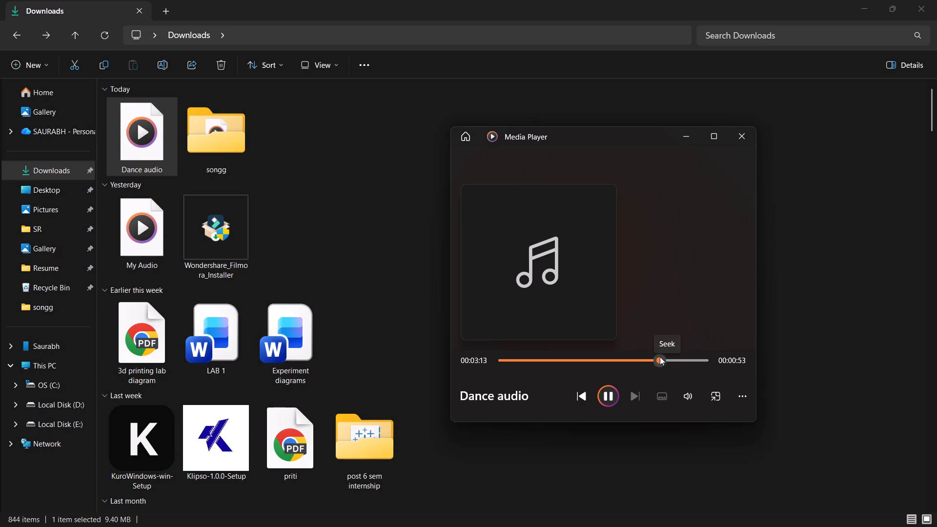
Close the media player and rename the exported Dance audio file in Downloads as "audio with khamosshhh".
left_click(740, 140)
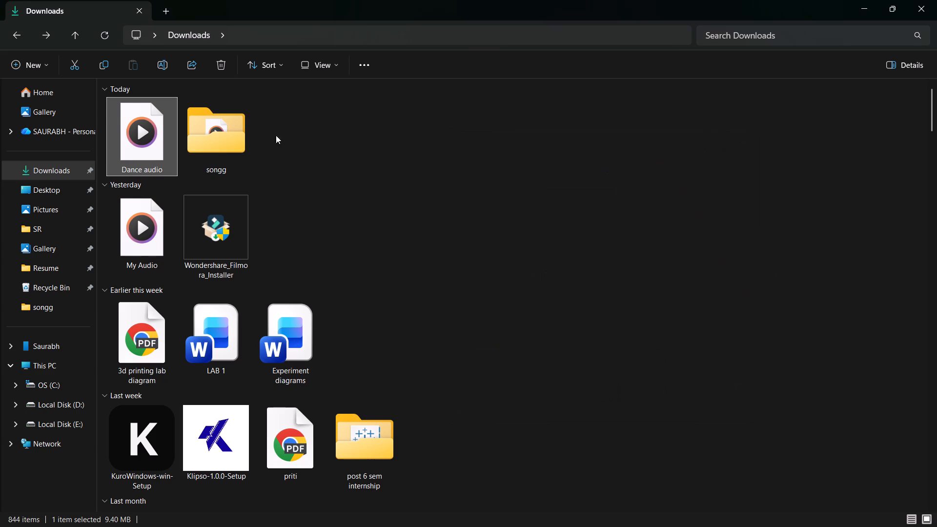
key("F2")
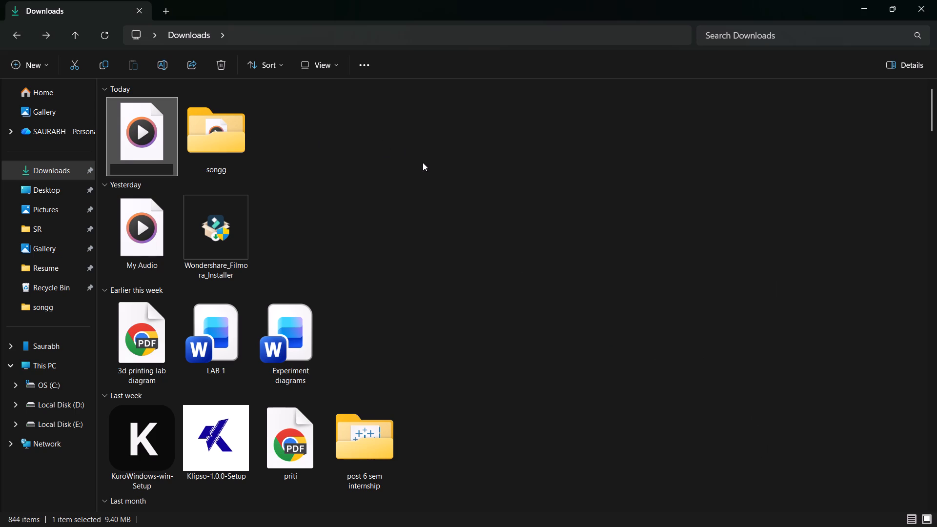
key("BackSpace")
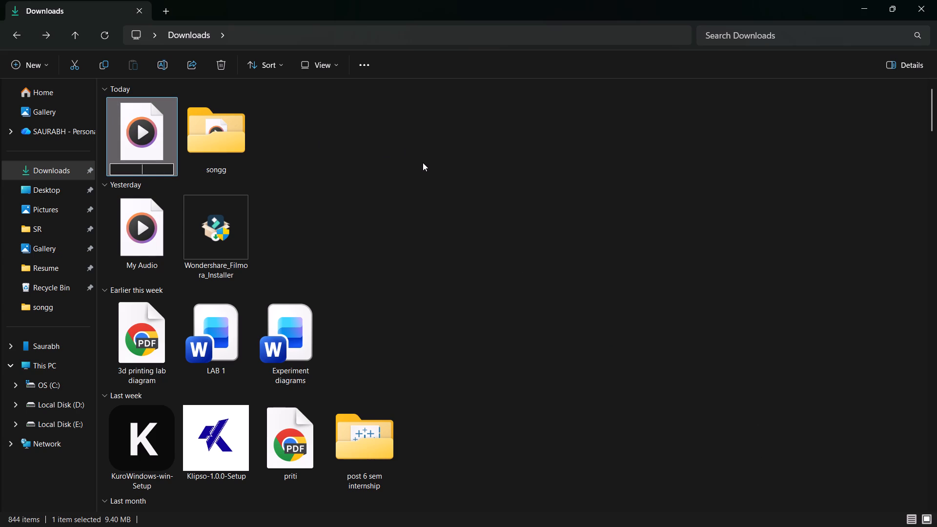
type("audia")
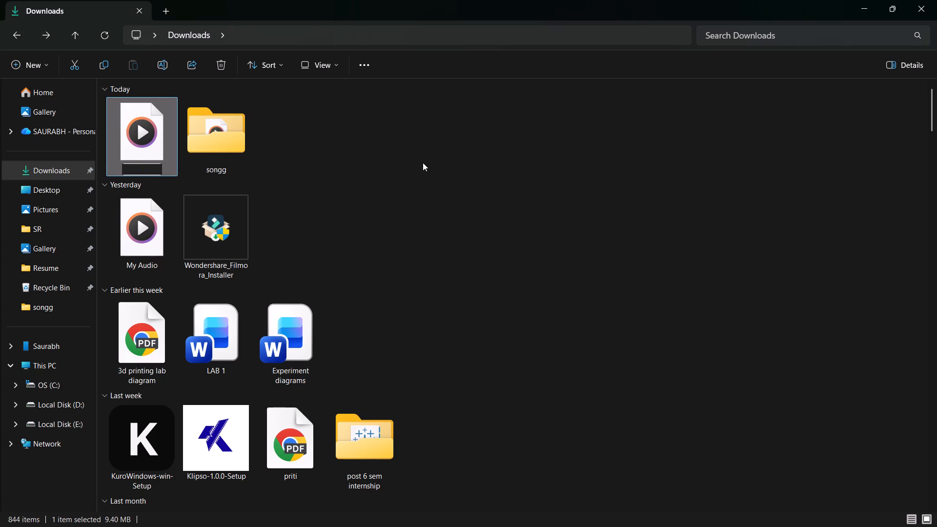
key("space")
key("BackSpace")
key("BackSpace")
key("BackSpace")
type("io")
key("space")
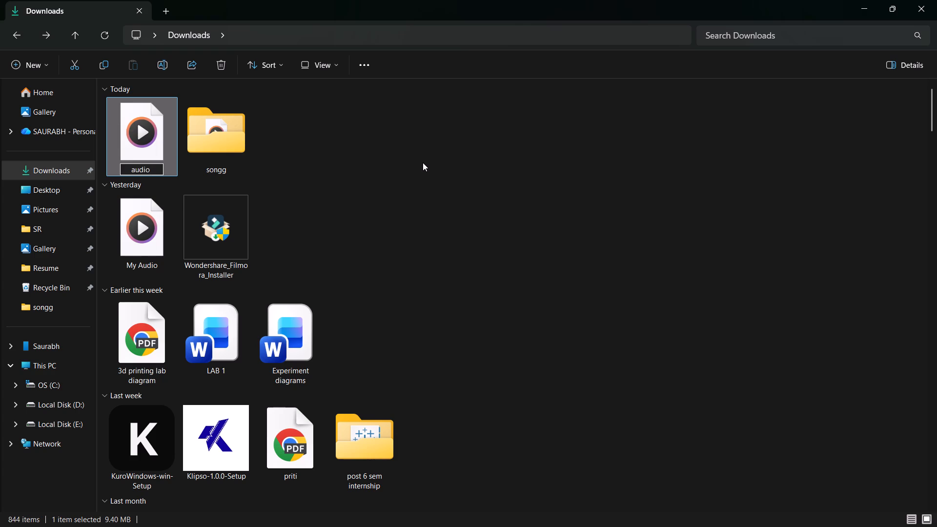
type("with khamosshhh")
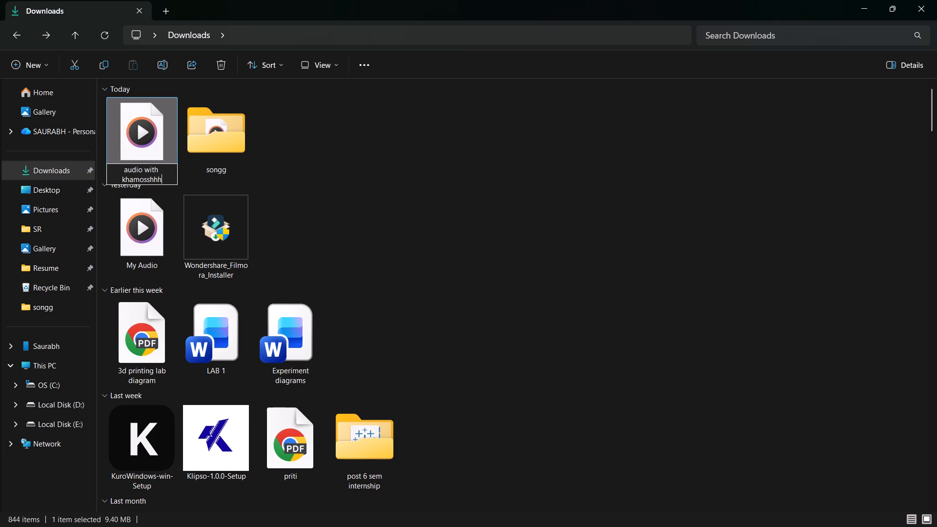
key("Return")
Close the Downloads window and the finished export dialog, and exit Filmora, saving the changes to the Dance audio project.
left_click(936, 0)
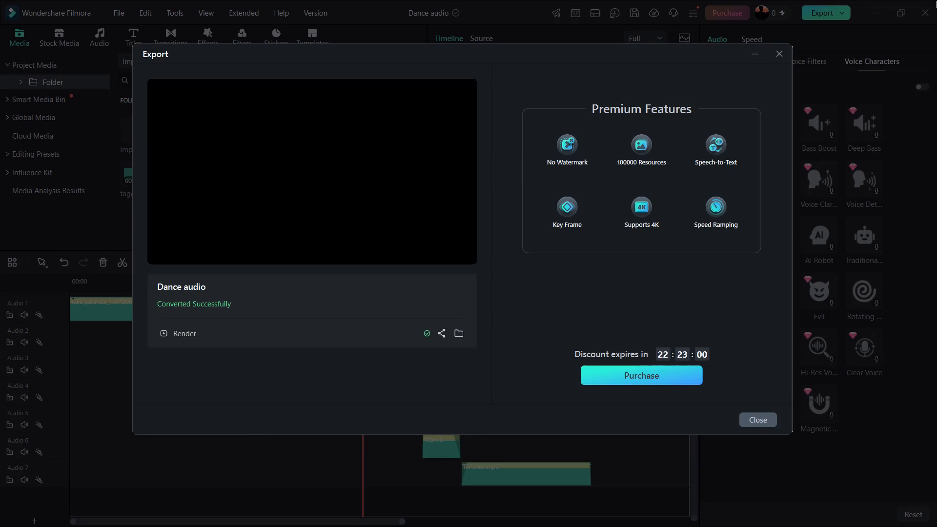
left_click(785, 51)
left_click(876, 4)
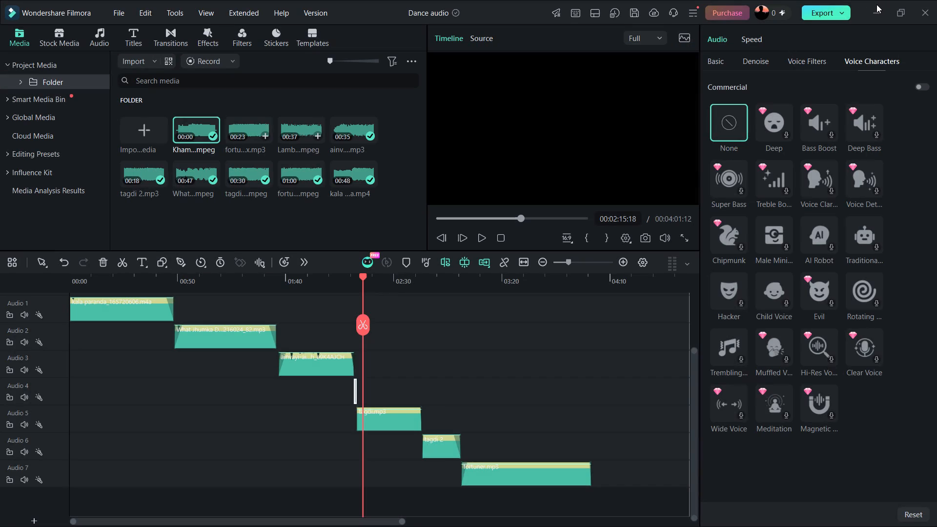
left_click(922, 14)
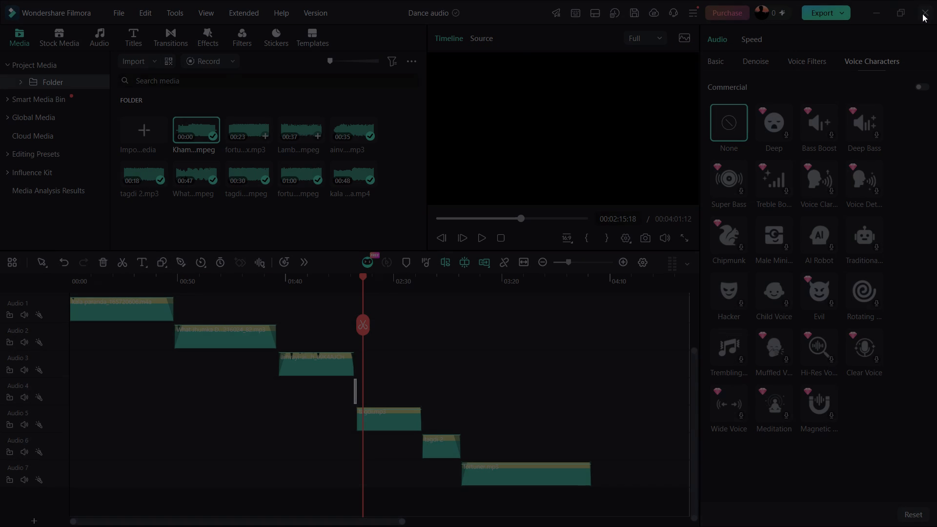
left_click(540, 275)
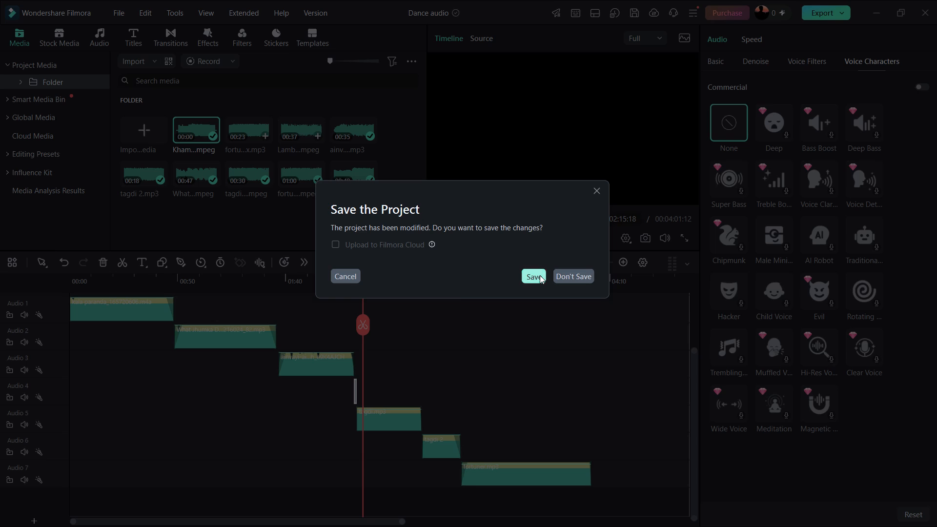